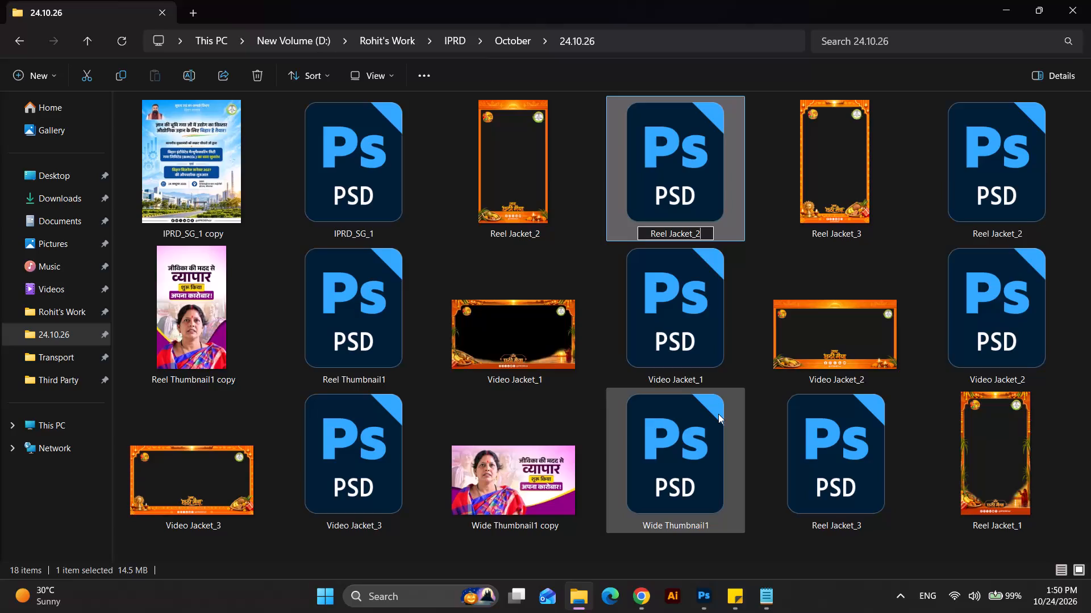
# Rename the PSD beside the Reel Jacket_2 image as Reel Jacket_2_.
pyautogui.hotkey('shift', '_')
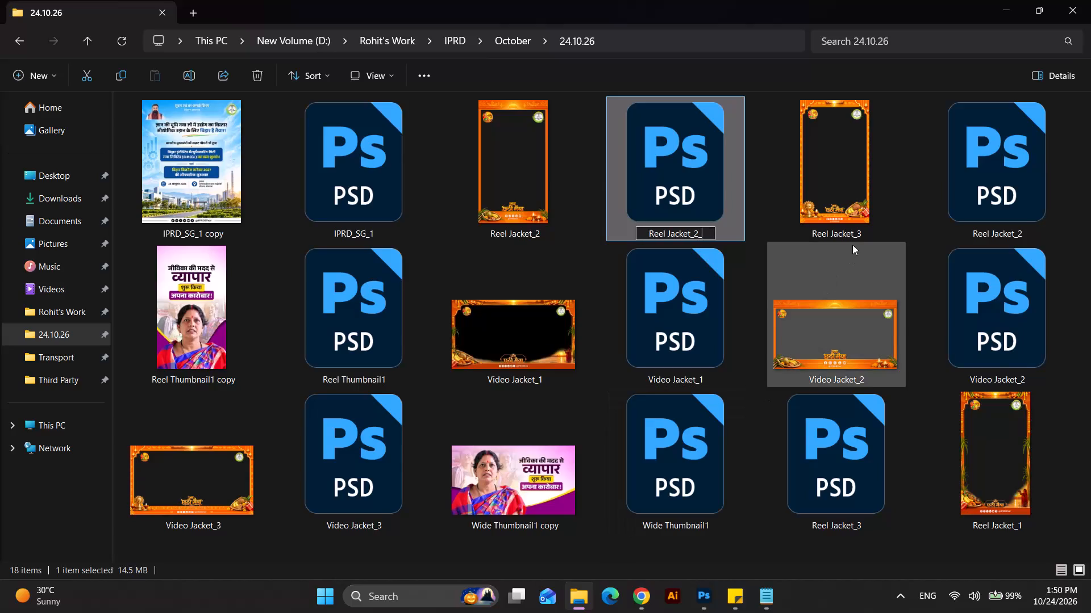
pyautogui.click(880, 220)
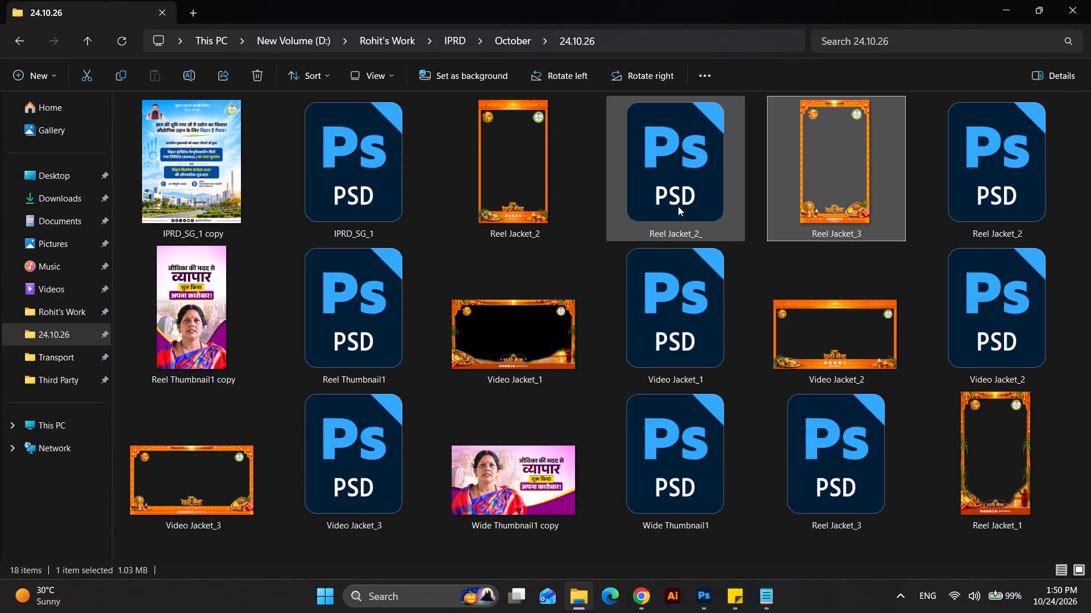
# Open the other Reel Jacket_2 PSD to check its design, close it, and return to the 24.10.26 folder.
pyautogui.doubleClick(1016, 163)
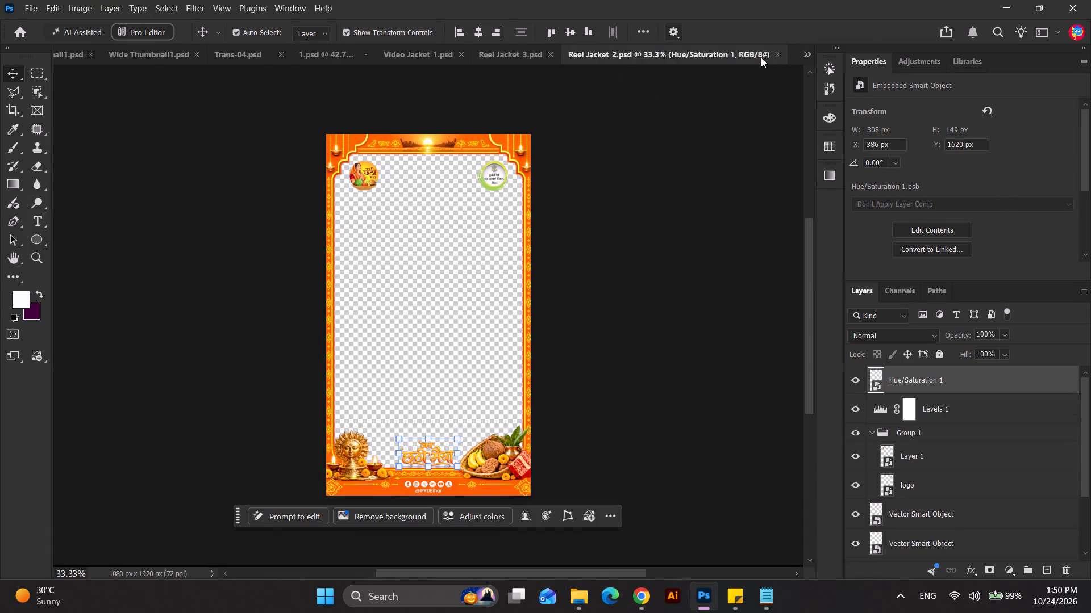
pyautogui.click(779, 56)
pyautogui.hotkey('alt', 'Tab')
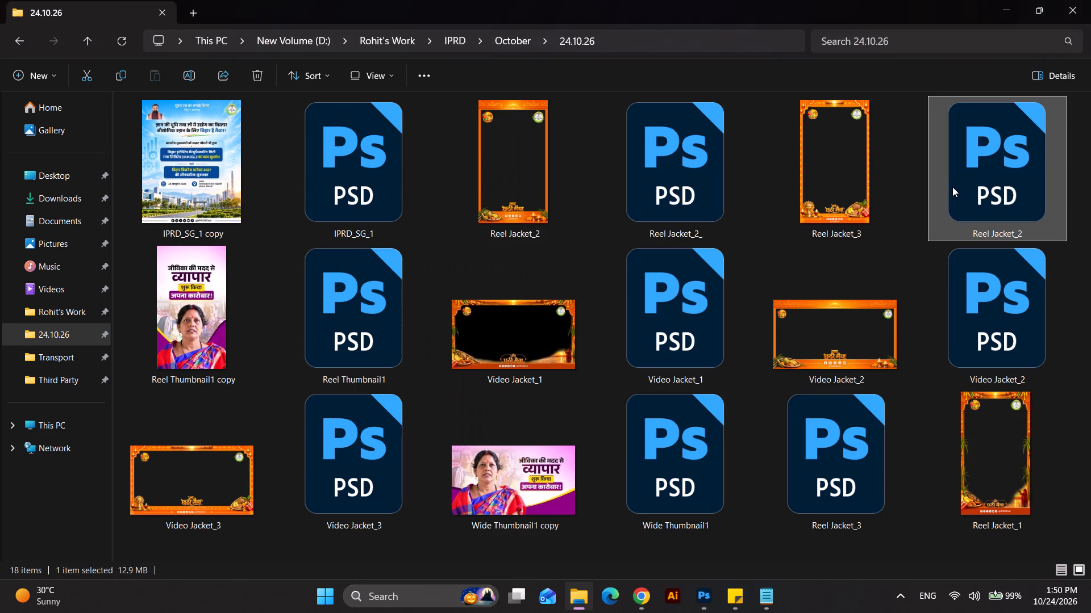
# Rename the PSD beside the Reel Jacket_3 image as Reel Jacket_3_.
pyautogui.click(1019, 231)
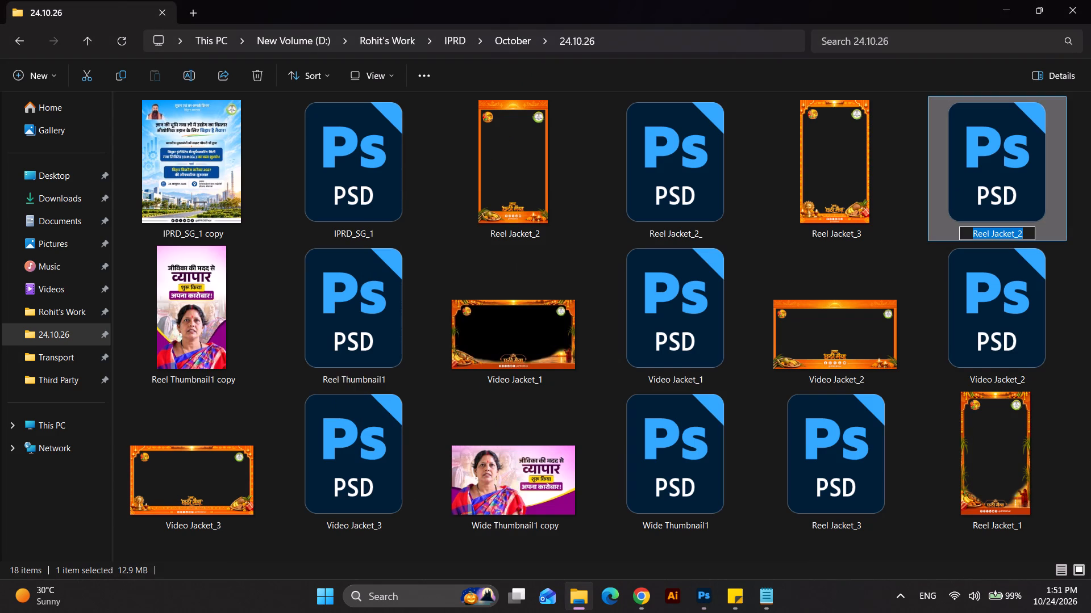
pyautogui.moveTo(1017, 232); pyautogui.dragTo(1026, 234)
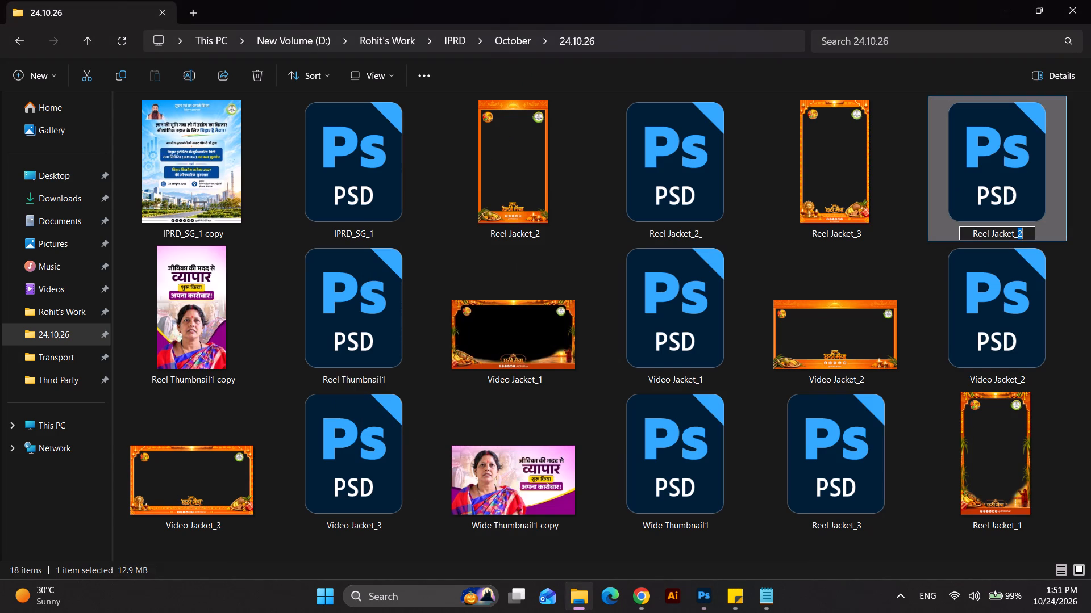
pyautogui.press('3')
pyautogui.hotkey('shift', '_')
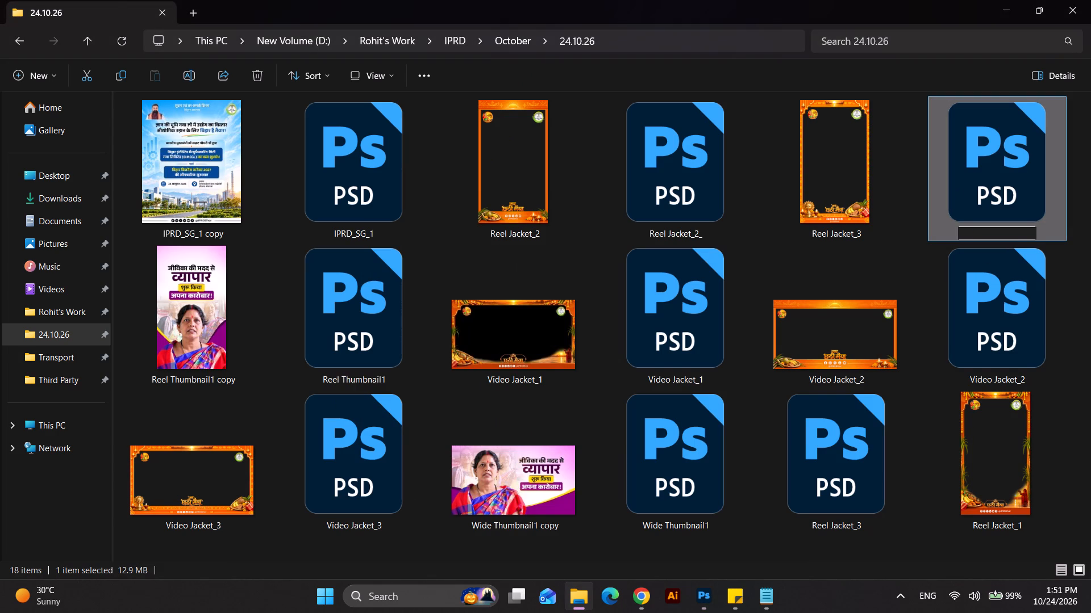
pyautogui.click(885, 335)
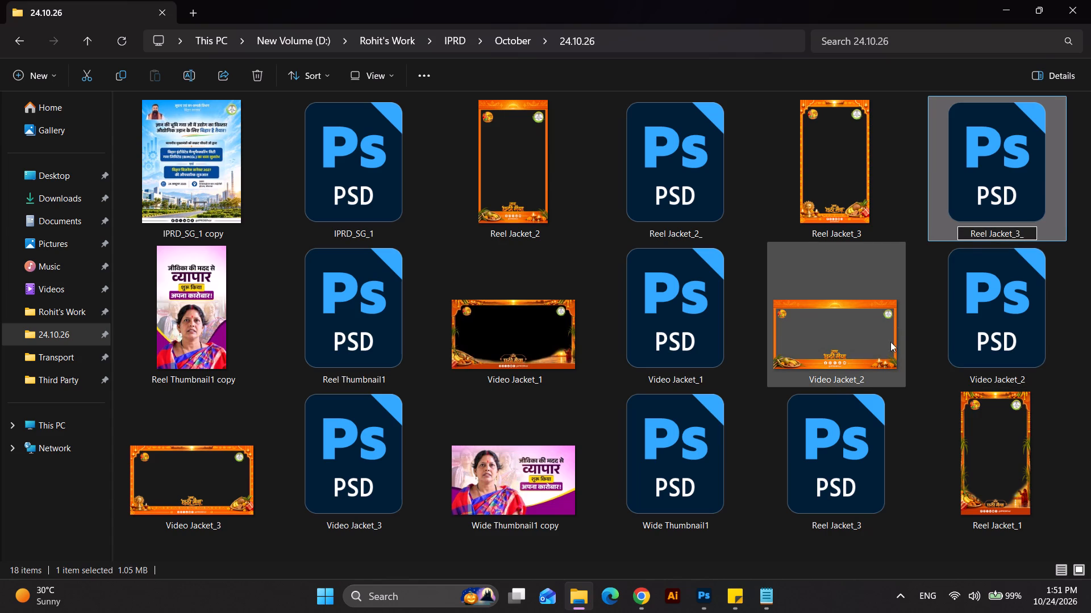
pyautogui.click(411, 352)
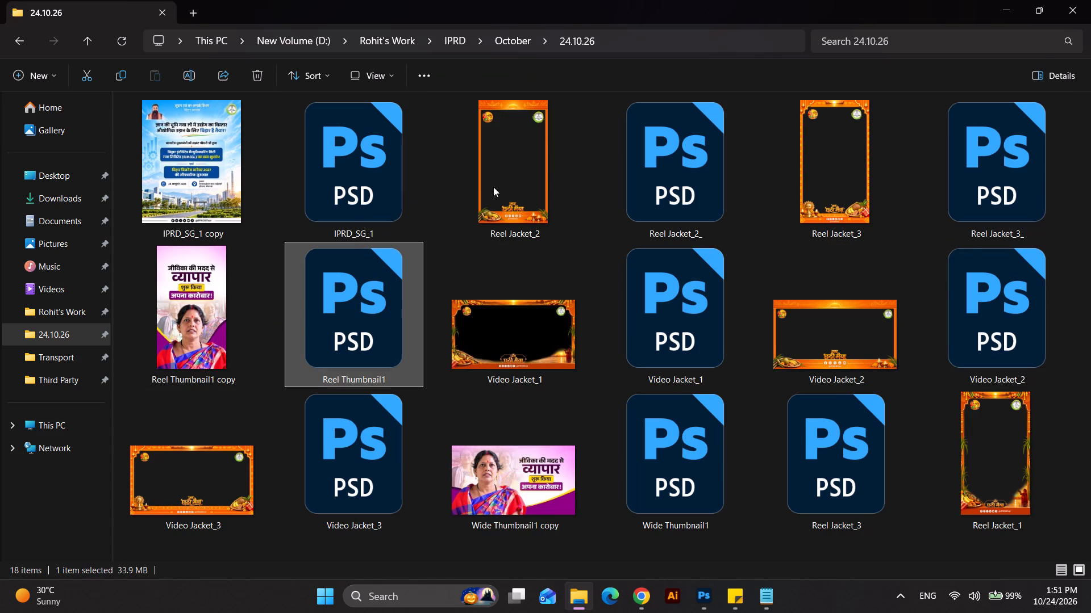
# Close the open Reel Jacket_3 and Video Jacket_1 documents, reopen the Reel Jacket_3 PSD to check its design, and return to the folder.
pyautogui.scroll(-2, 542, 342)
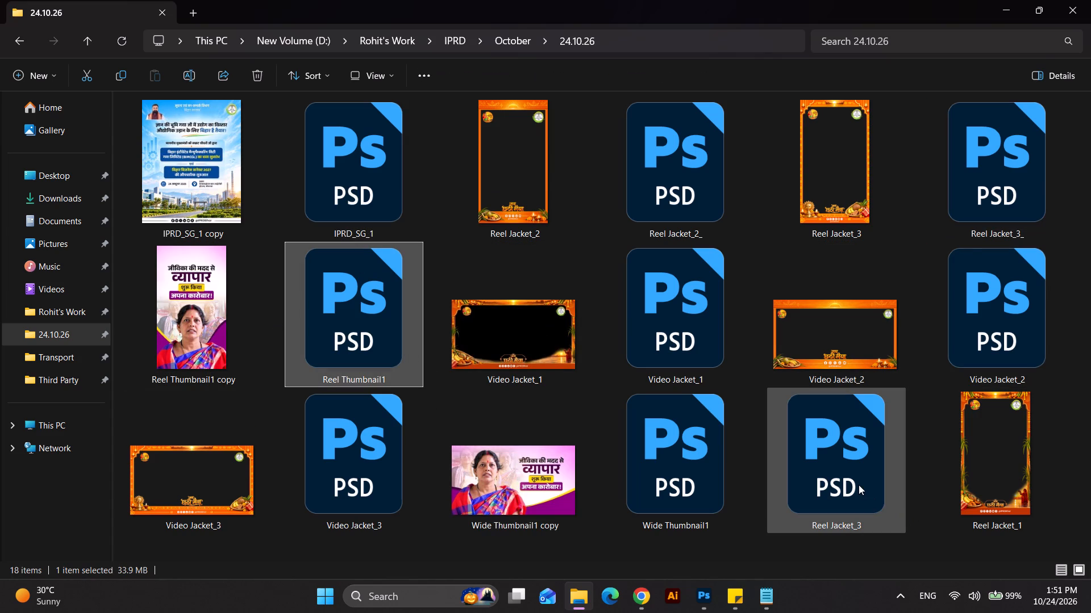
pyautogui.doubleClick(859, 485)
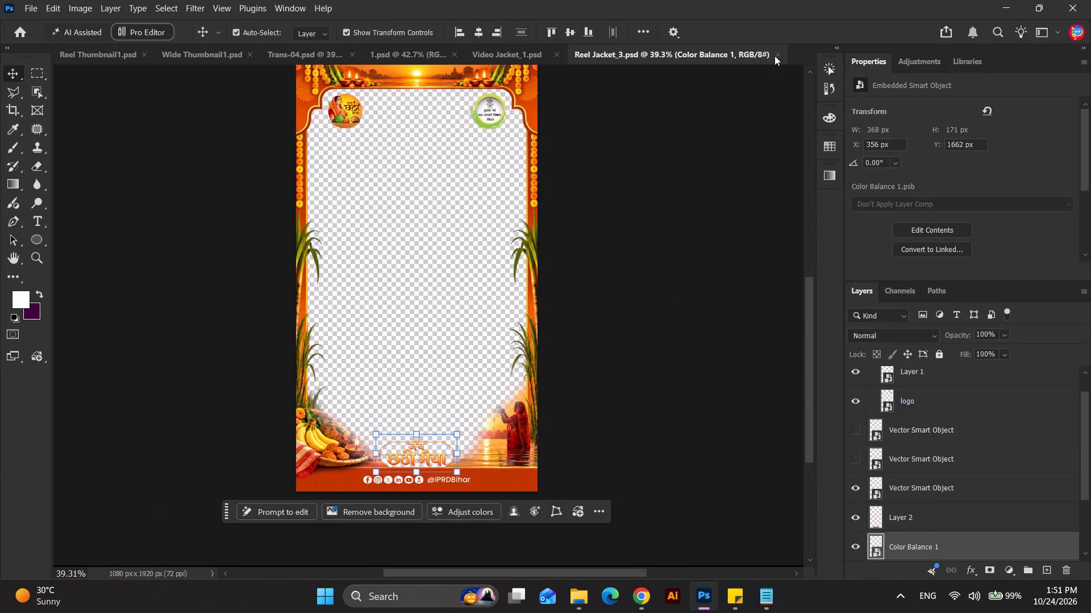
pyautogui.doubleClick(774, 58)
pyautogui.click(709, 507)
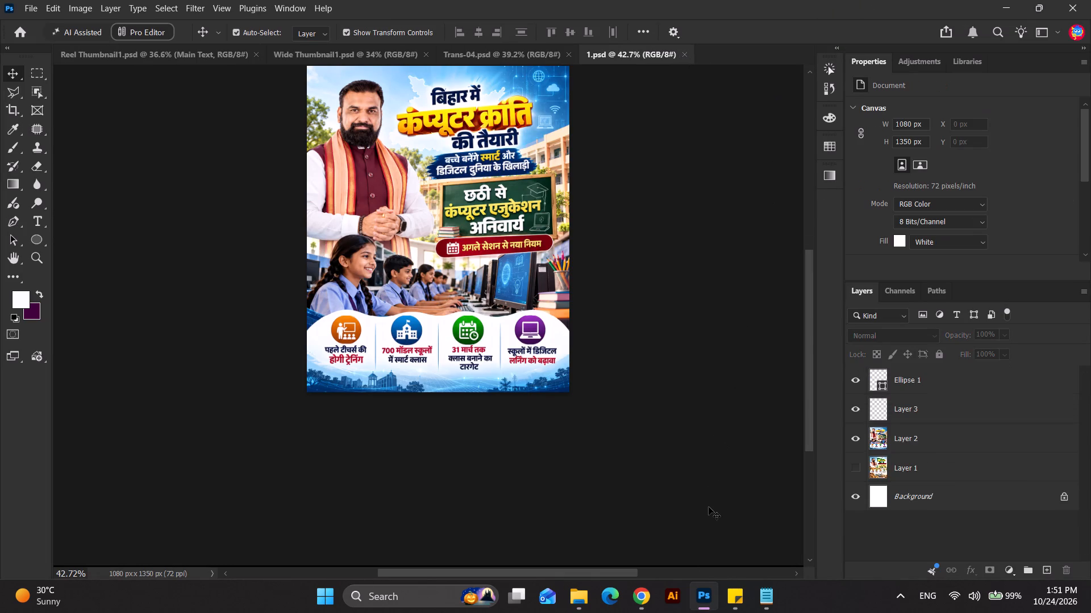
pyautogui.hotkey('alt', 'Tab')
pyautogui.doubleClick(830, 465)
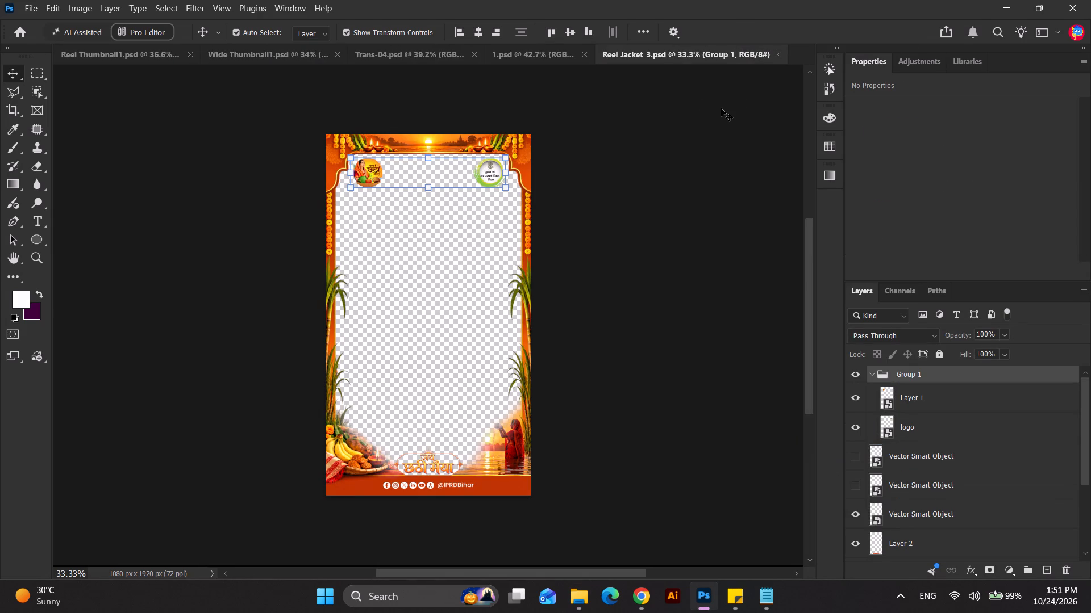
pyautogui.hotkey('alt', 'Tab')
# Rename the Reel Jacket_3 PSD beside the Reel Jacket_1 image as Reel Jacket_1.
pyautogui.click(860, 522)
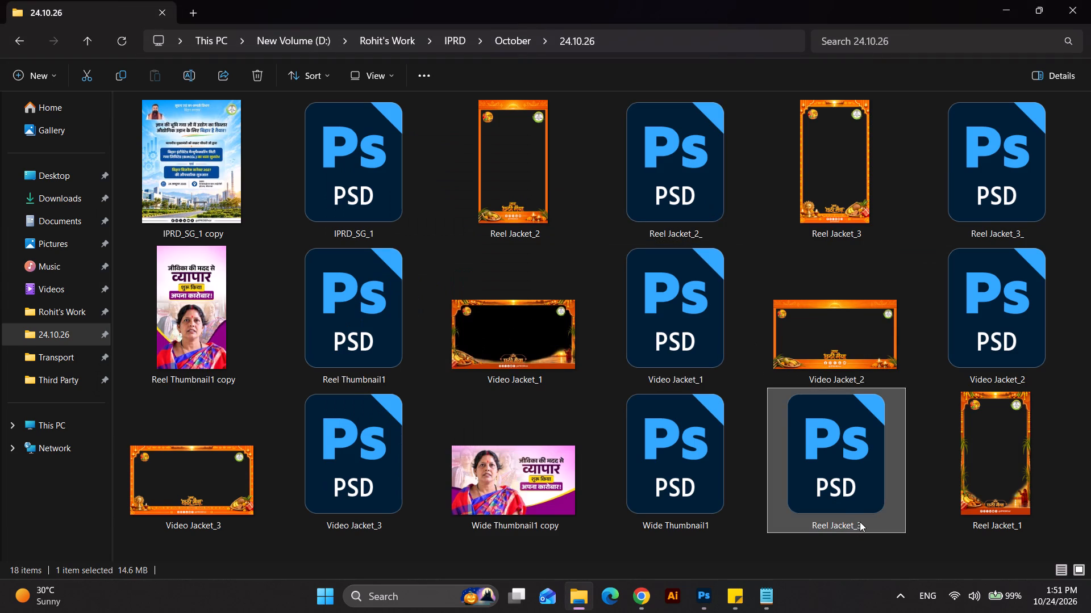
pyautogui.click(859, 526)
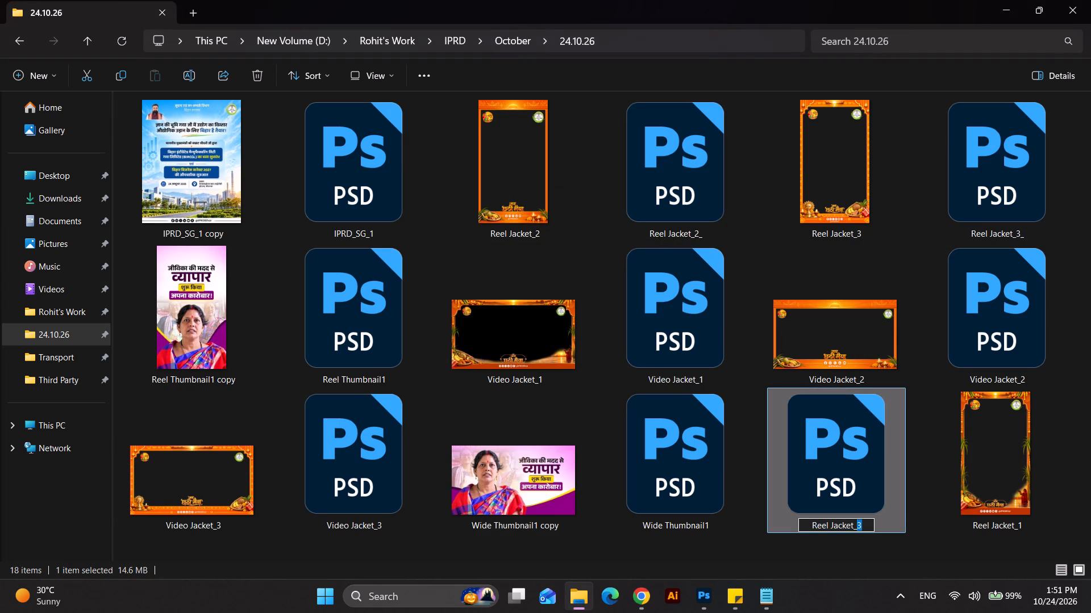
pyautogui.press('1')
pyautogui.click(864, 456)
# Rename the Reel Jacket_2_ PSD as Reel Jacket_2.
pyautogui.click(694, 225)
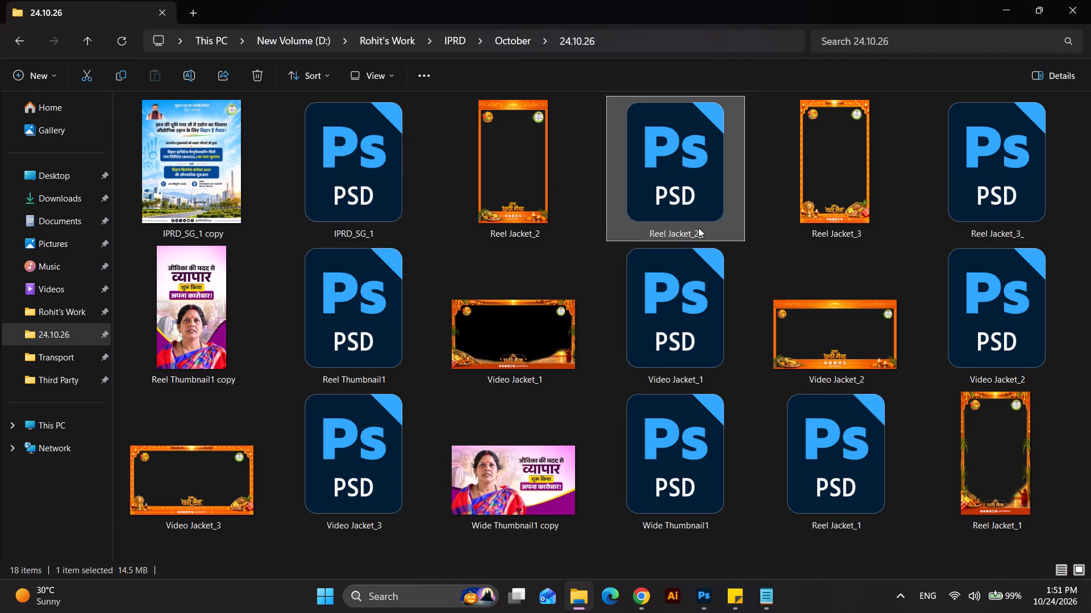
pyautogui.click(702, 238)
pyautogui.click(706, 234)
pyautogui.press('BackSpace')
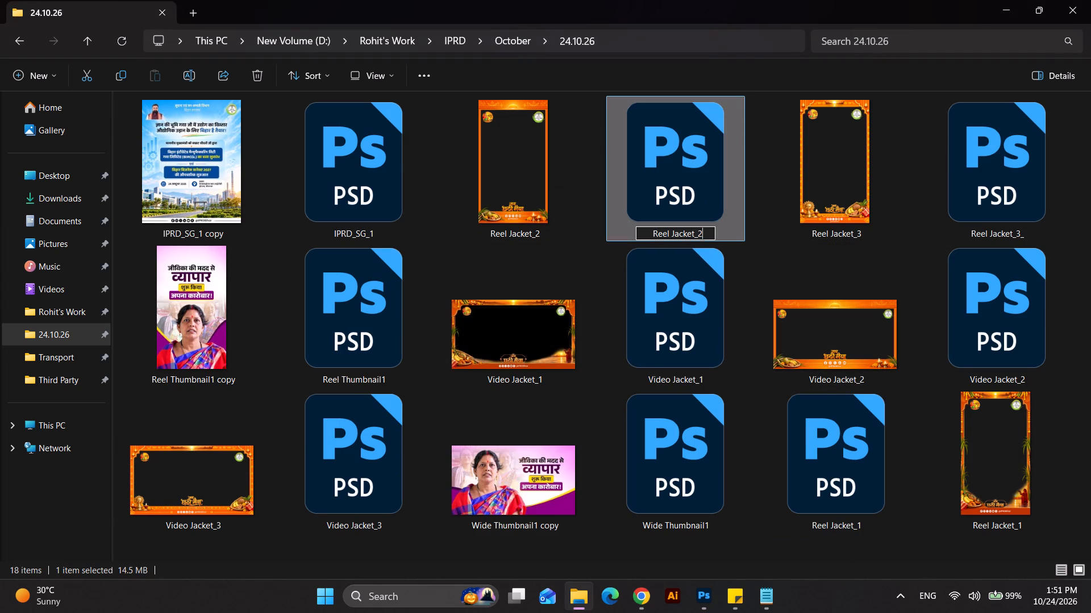
# Rename the Reel Jacket_3_ PSD as Reel Jacket_3.
pyautogui.click(1005, 163)
pyautogui.click(1019, 234)
pyautogui.click(1025, 236)
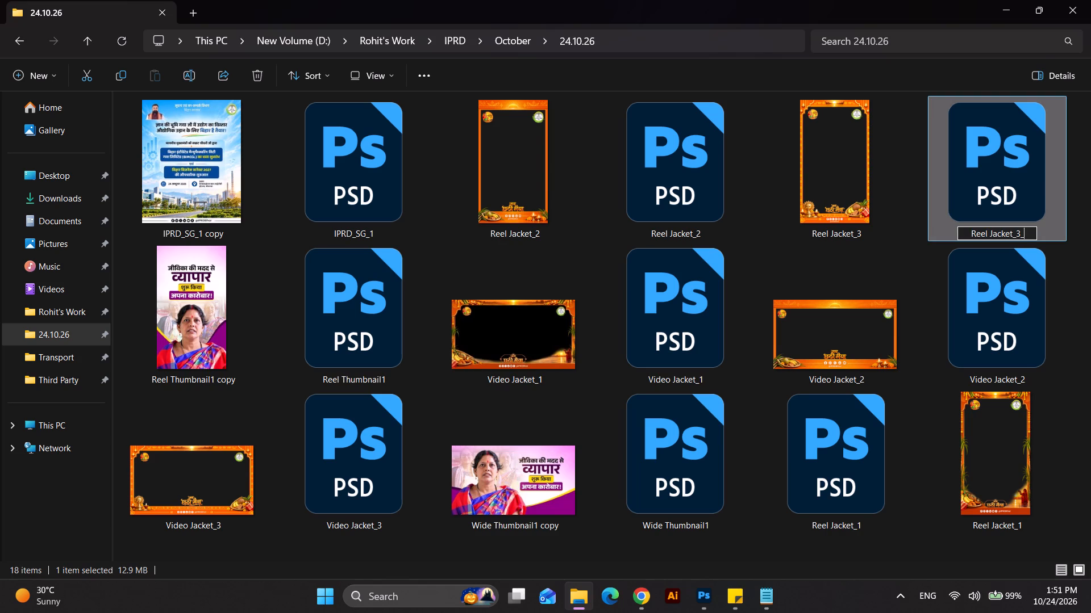
pyautogui.press('BackSpace')
pyautogui.click(853, 163)
# Open the Video Jacket_1 and Video Jacket_2 PSDs in turn to check their designs, closing each one.
pyautogui.click(702, 495)
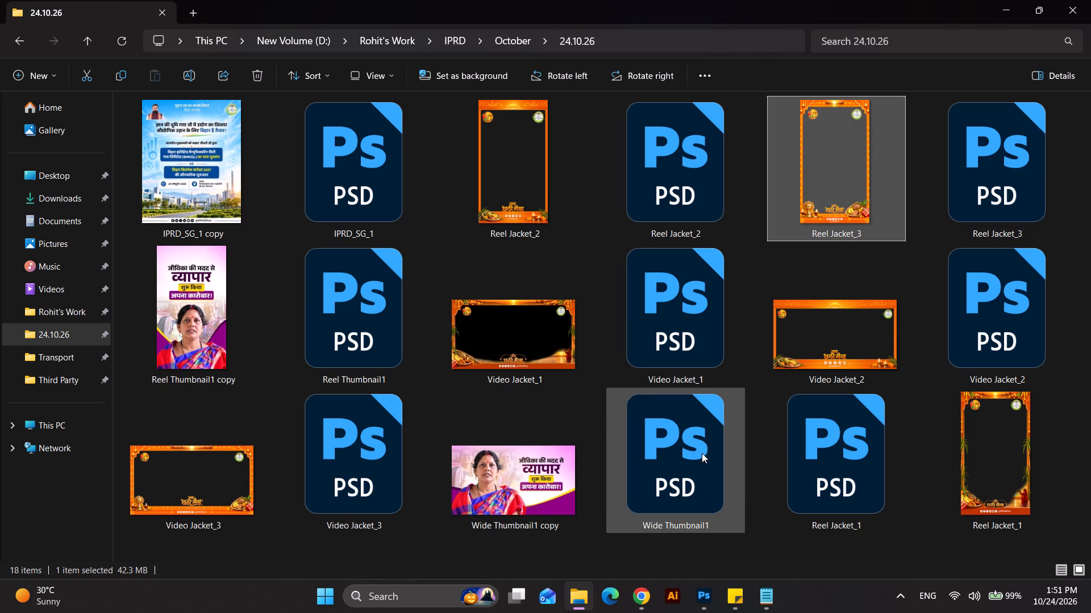
pyautogui.doubleClick(696, 308)
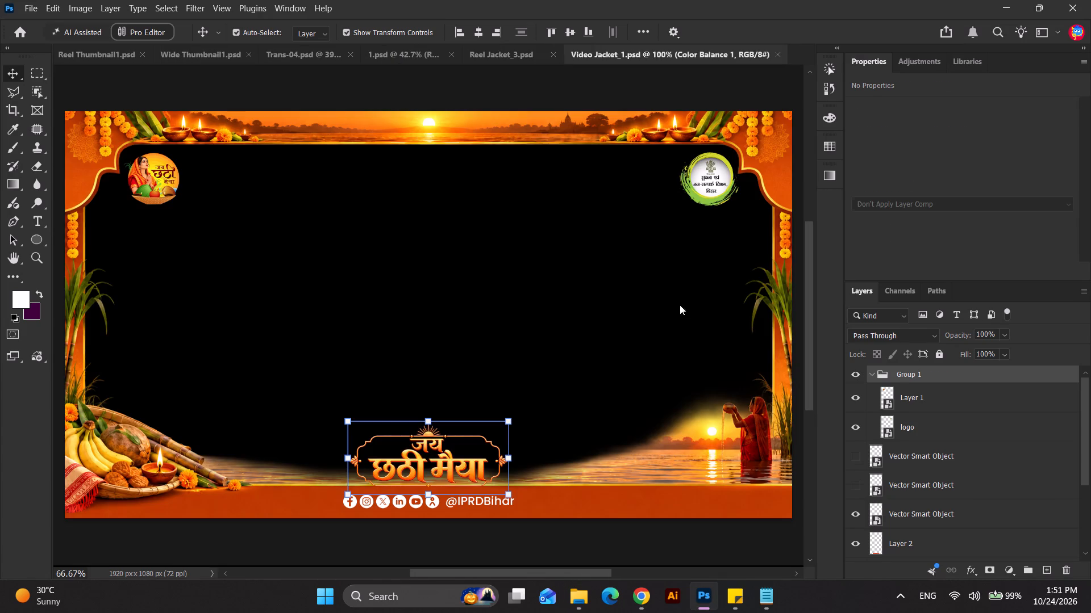
pyautogui.click(776, 56)
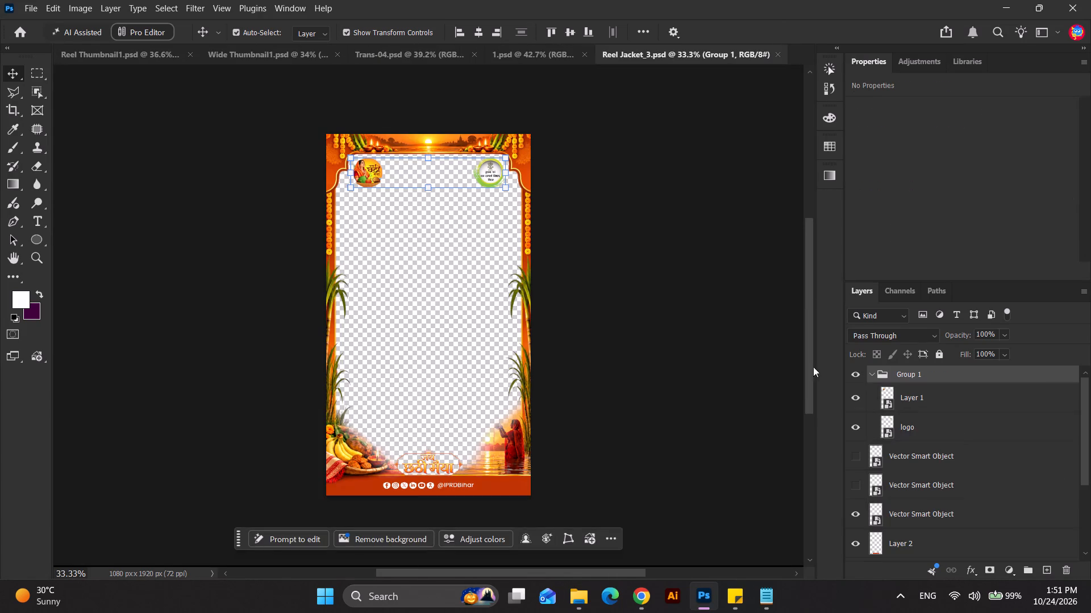
pyautogui.hotkey('alt', 'Tab')
pyautogui.doubleClick(958, 335)
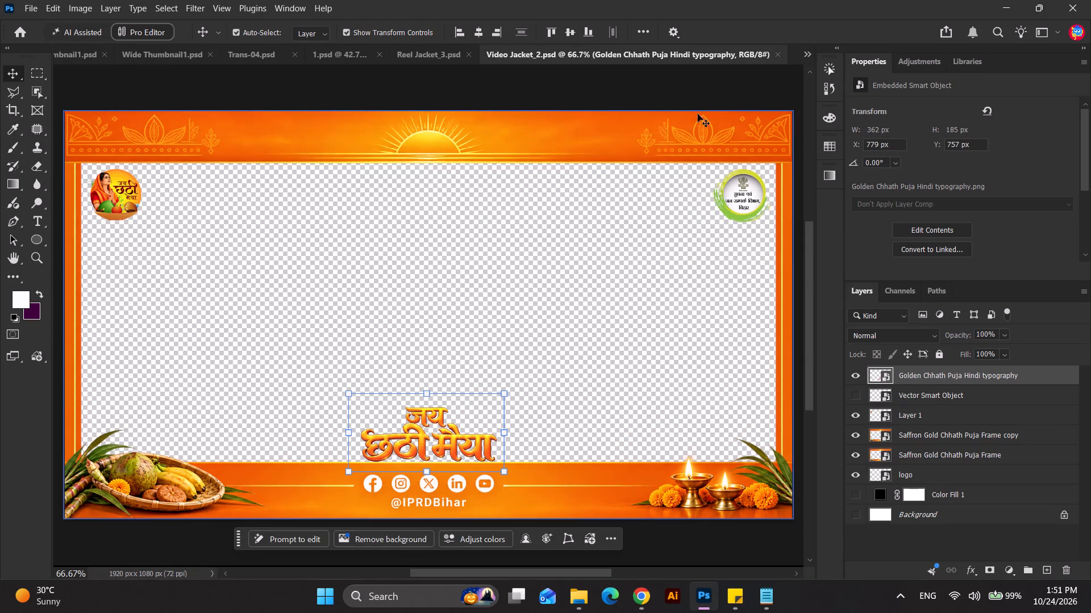
pyautogui.click(773, 53)
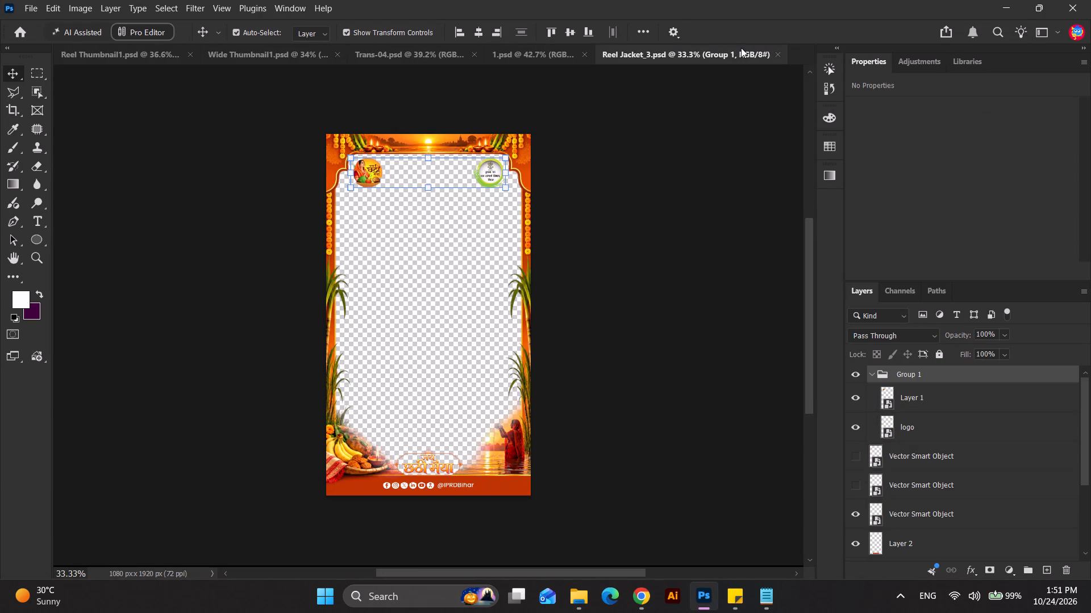
# Copy the framed जय छठी मैया title from the open Reel Jacket_3 document and paste it into the Video Jacket_3 PSD.
pyautogui.click(431, 469)
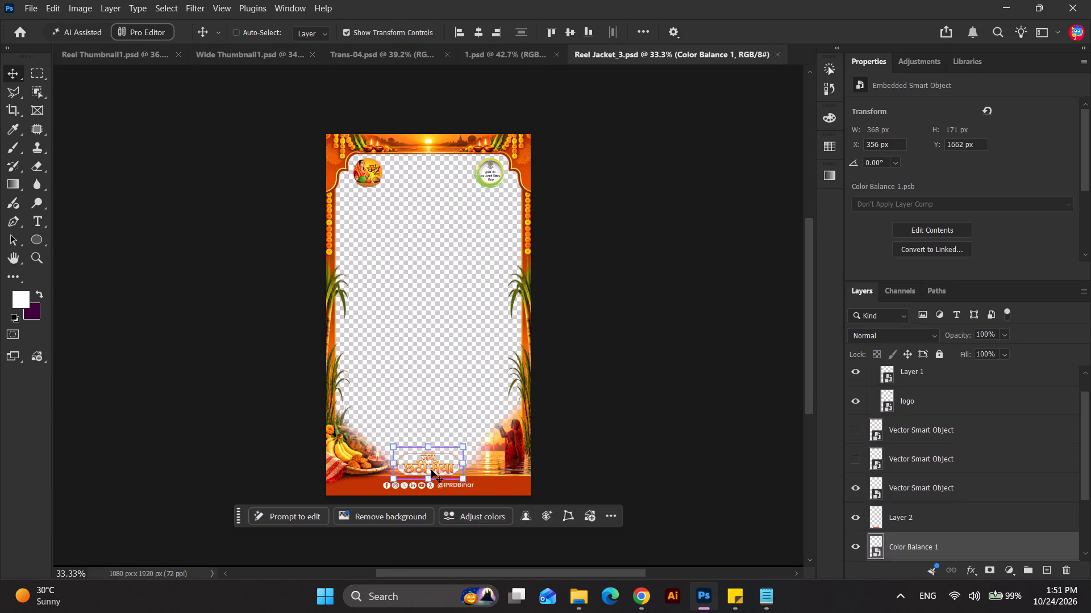
pyautogui.hotkey('ctrl', 'c')
pyautogui.hotkey('ctrl', 'c')
pyautogui.hotkey('alt', 'Tab')
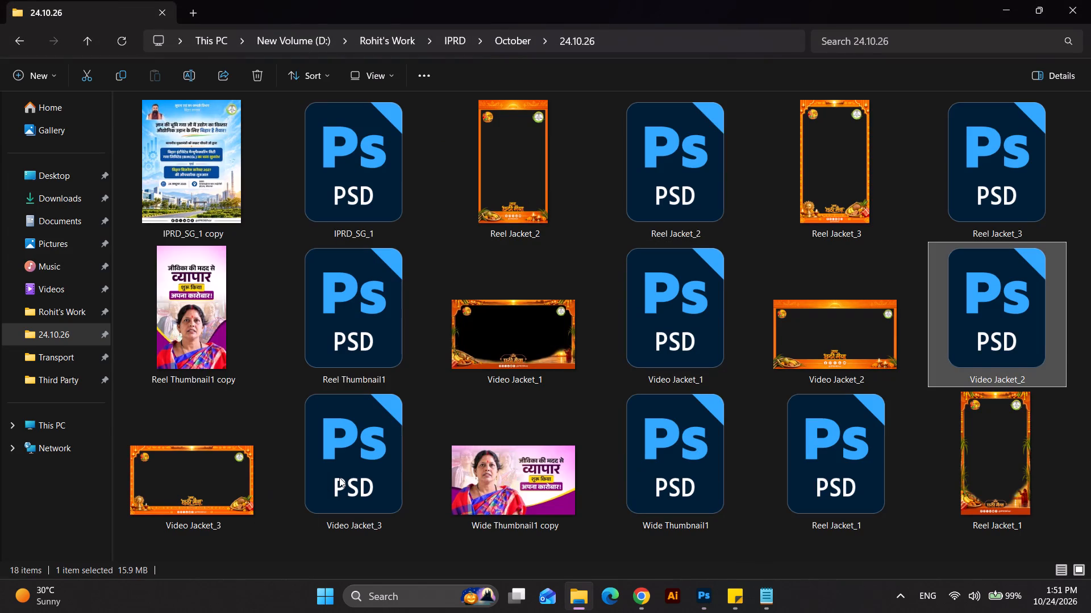
pyautogui.doubleClick(339, 477)
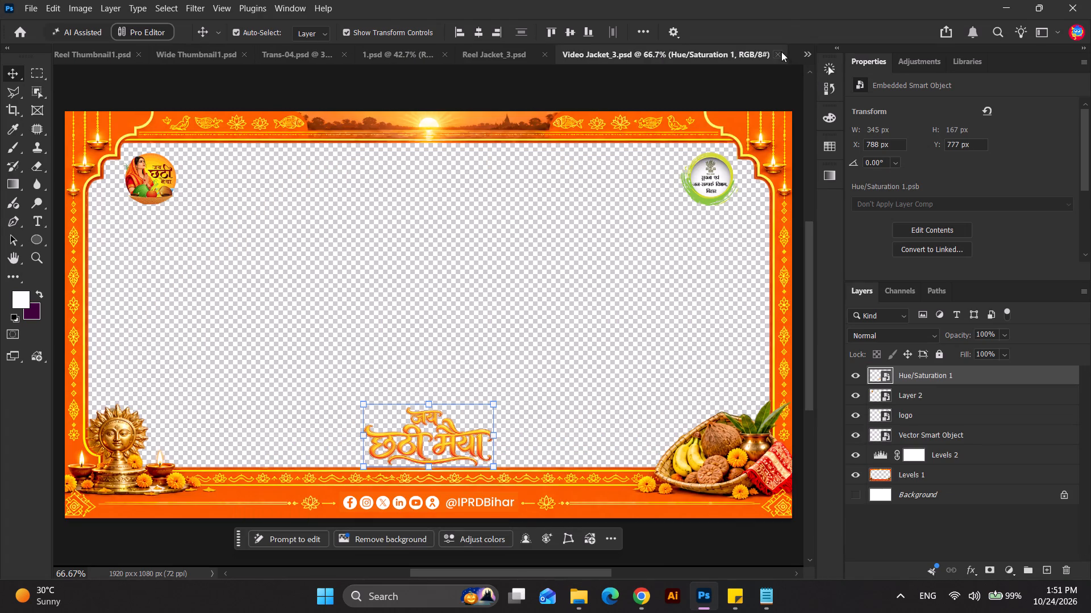
pyautogui.click(417, 447)
pyautogui.hotkey('ctrl', 'v')
# Hide the old जय छठी मैया title layer, Hue/Saturation 1, in Video Jacket_3.
pyautogui.click(435, 445)
pyautogui.click(477, 438)
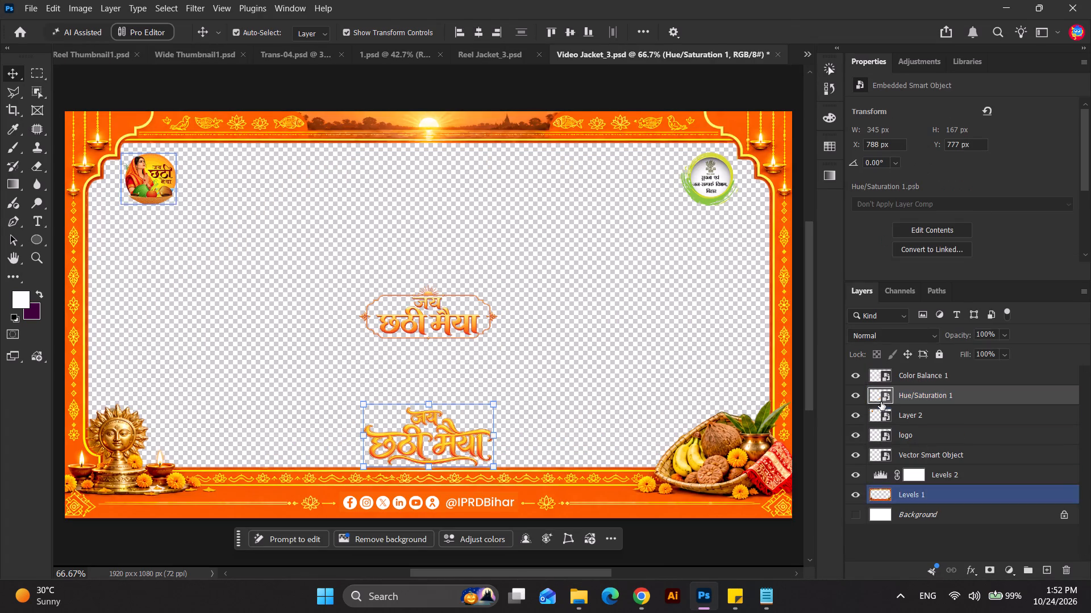
pyautogui.click(854, 389)
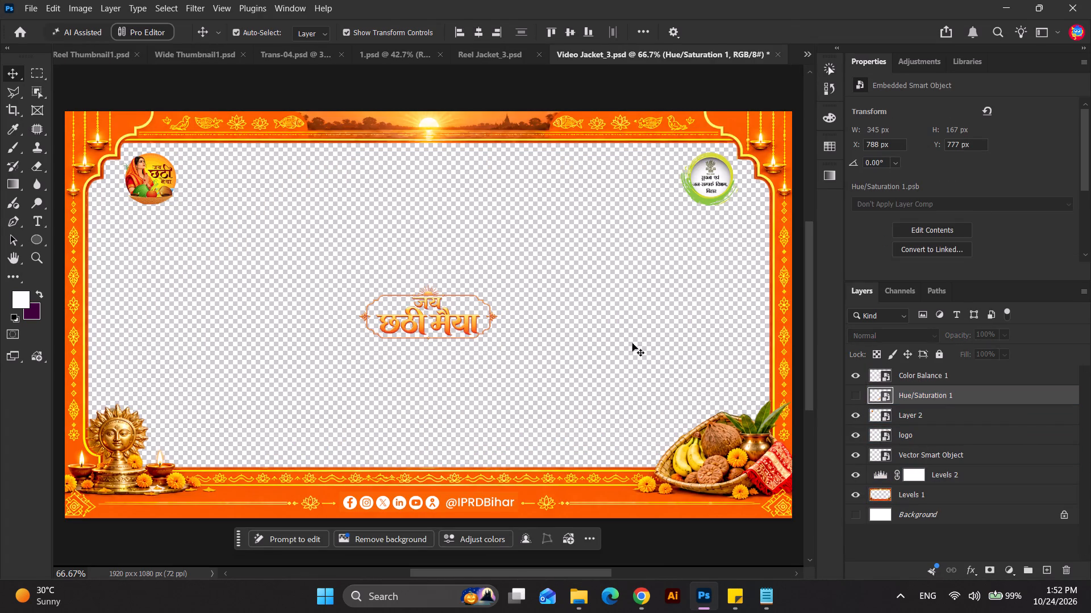
# Move the pasted title straight down to the bottom centre of the frame, just above the social handle band, at about Y 797 px.
pyautogui.click(440, 322)
pyautogui.moveTo(453, 323); pyautogui.dragTo(443, 442)
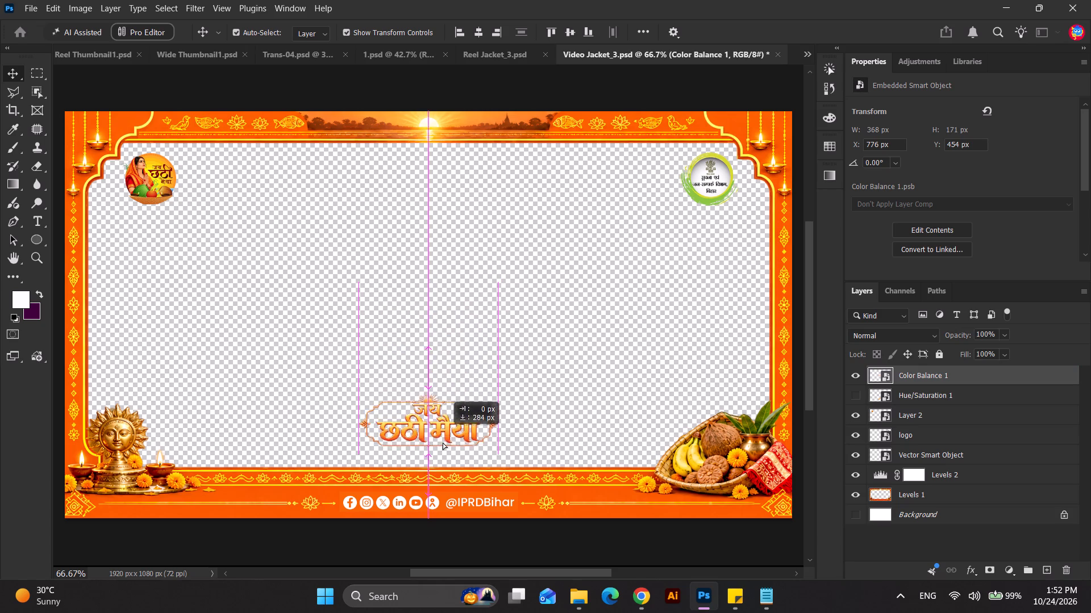
pyautogui.moveTo(443, 442); pyautogui.dragTo(442, 453)
pyautogui.scroll(4, 440, 459)
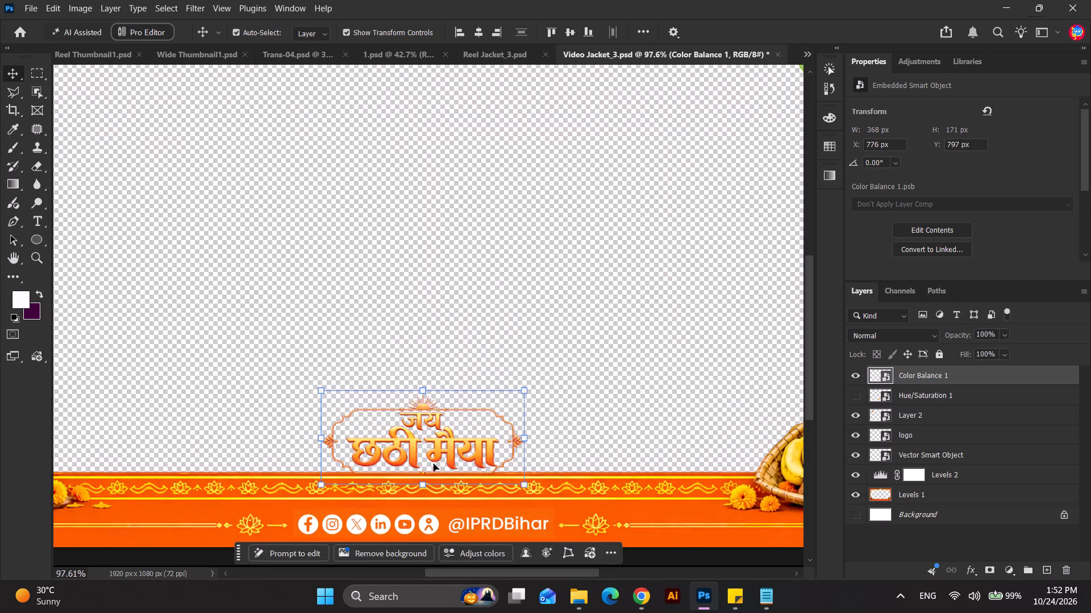
pyautogui.scroll(7, 434, 464)
pyautogui.scroll(-4, 420, 448)
pyautogui.click(436, 263)
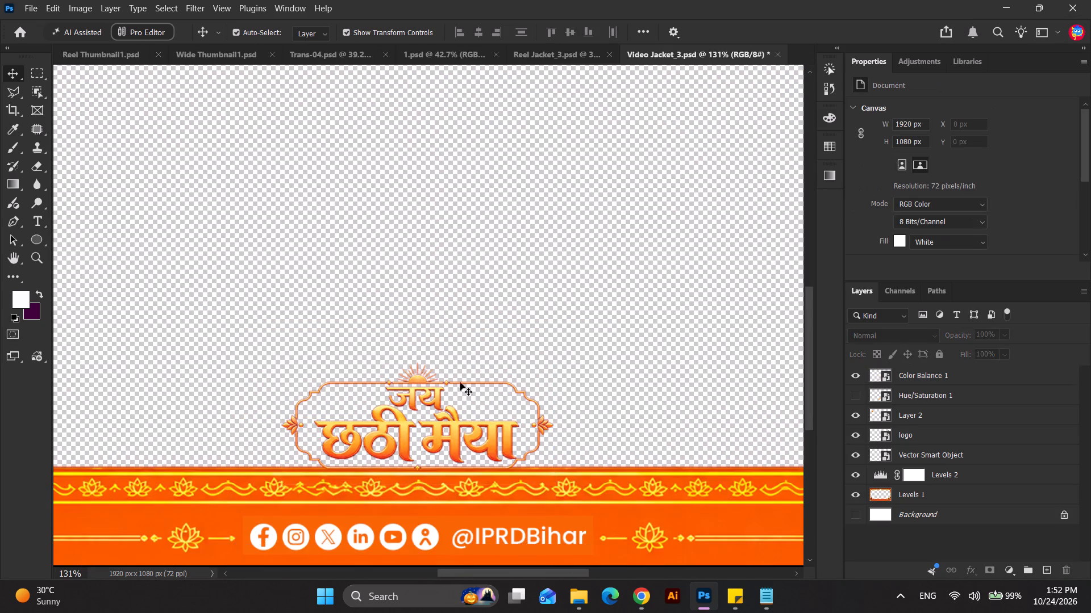
pyautogui.scroll(-3, 460, 389)
pyautogui.scroll(3, 424, 439)
pyautogui.scroll(-12, 424, 439)
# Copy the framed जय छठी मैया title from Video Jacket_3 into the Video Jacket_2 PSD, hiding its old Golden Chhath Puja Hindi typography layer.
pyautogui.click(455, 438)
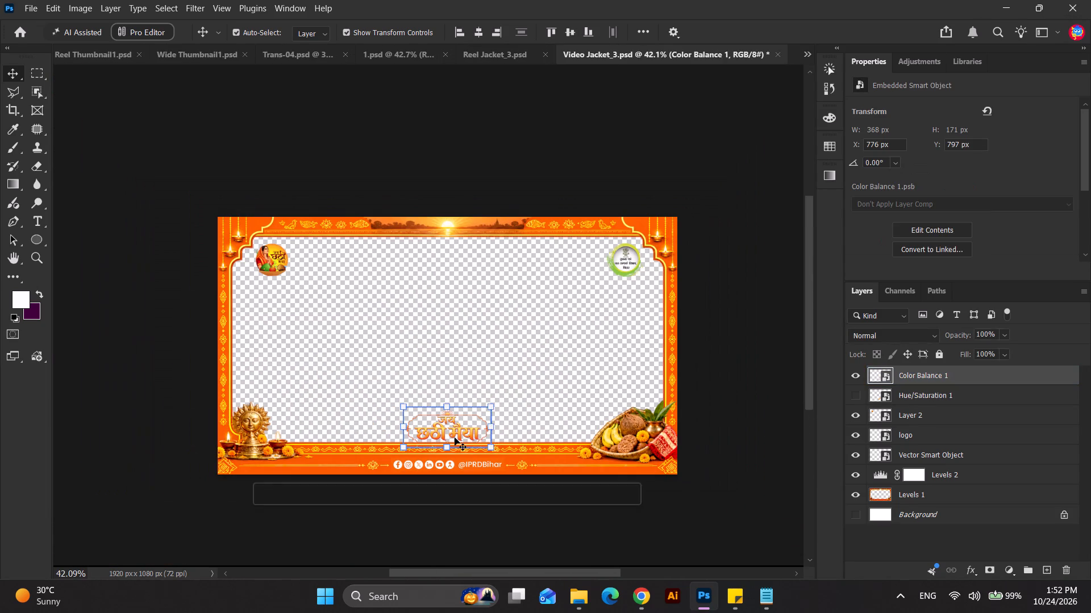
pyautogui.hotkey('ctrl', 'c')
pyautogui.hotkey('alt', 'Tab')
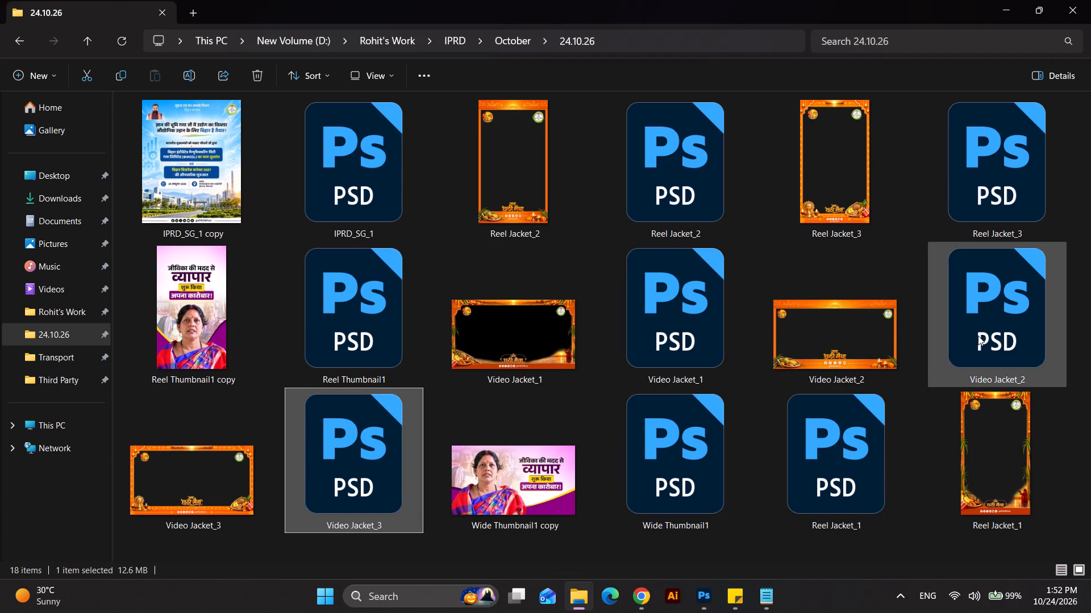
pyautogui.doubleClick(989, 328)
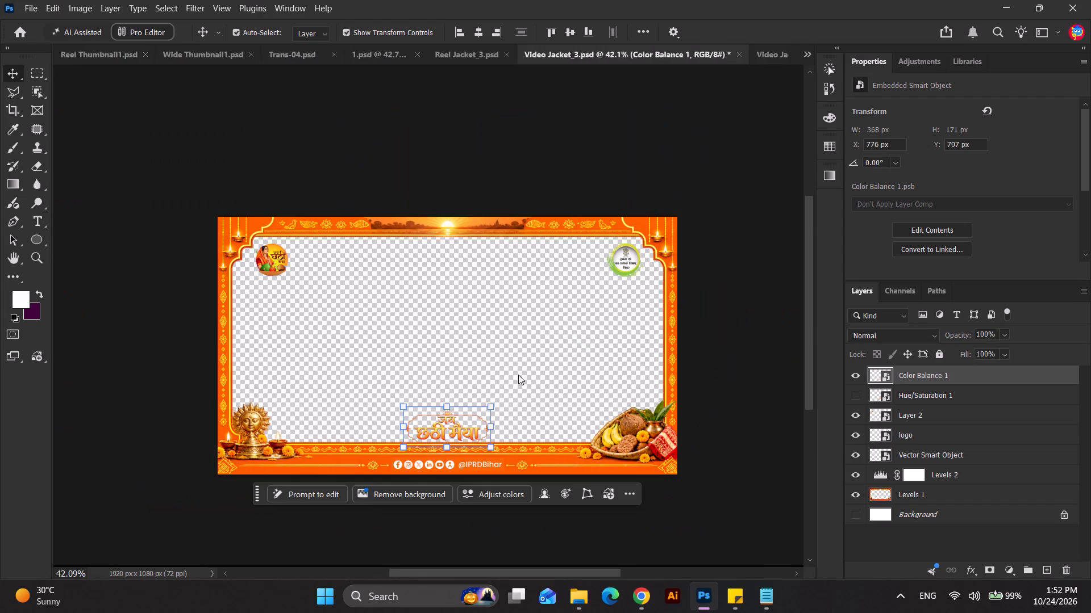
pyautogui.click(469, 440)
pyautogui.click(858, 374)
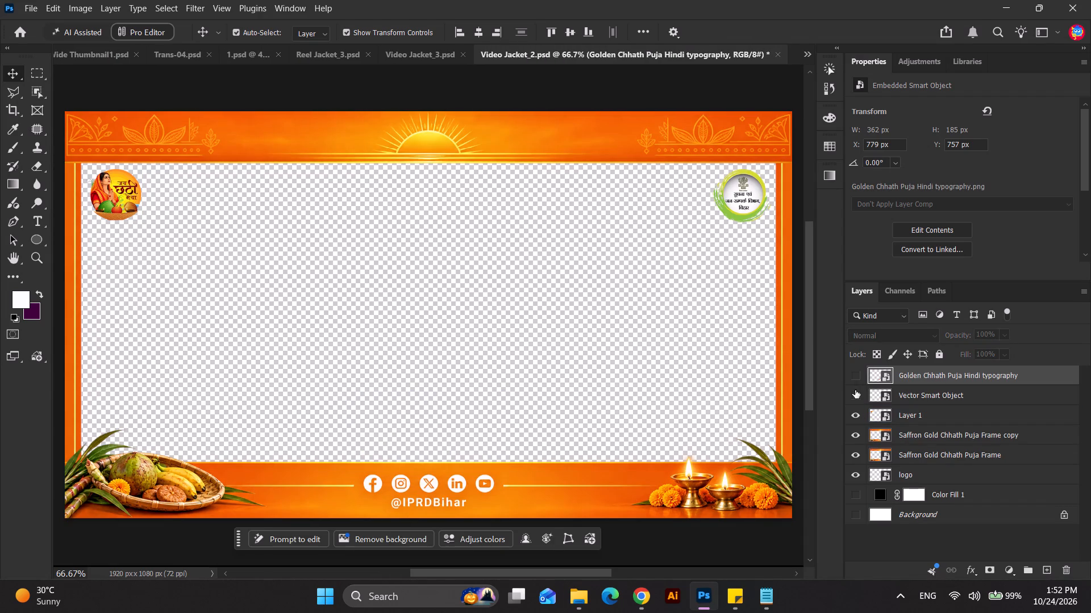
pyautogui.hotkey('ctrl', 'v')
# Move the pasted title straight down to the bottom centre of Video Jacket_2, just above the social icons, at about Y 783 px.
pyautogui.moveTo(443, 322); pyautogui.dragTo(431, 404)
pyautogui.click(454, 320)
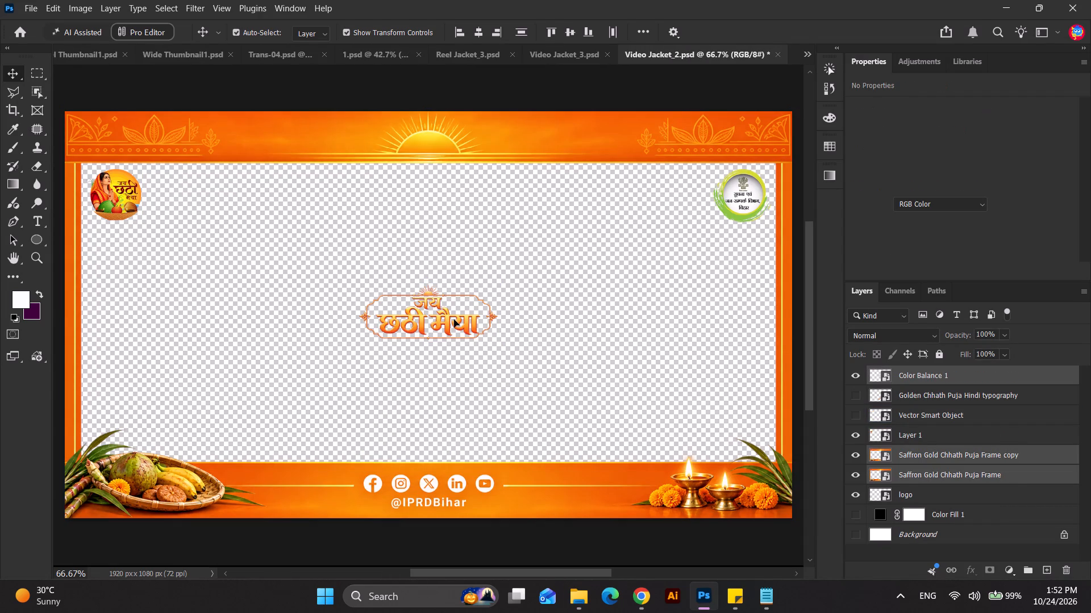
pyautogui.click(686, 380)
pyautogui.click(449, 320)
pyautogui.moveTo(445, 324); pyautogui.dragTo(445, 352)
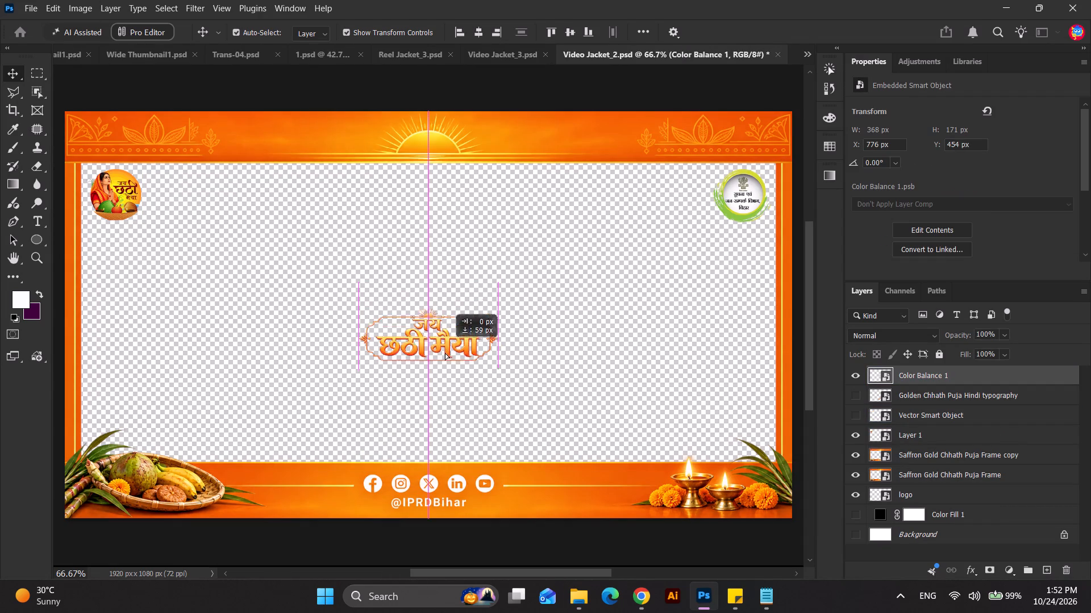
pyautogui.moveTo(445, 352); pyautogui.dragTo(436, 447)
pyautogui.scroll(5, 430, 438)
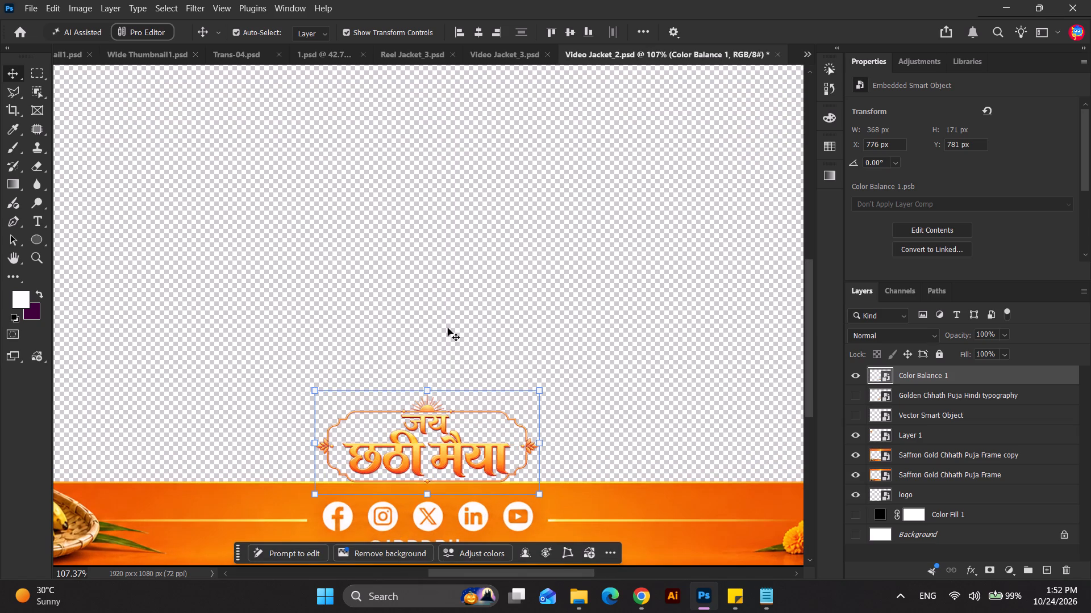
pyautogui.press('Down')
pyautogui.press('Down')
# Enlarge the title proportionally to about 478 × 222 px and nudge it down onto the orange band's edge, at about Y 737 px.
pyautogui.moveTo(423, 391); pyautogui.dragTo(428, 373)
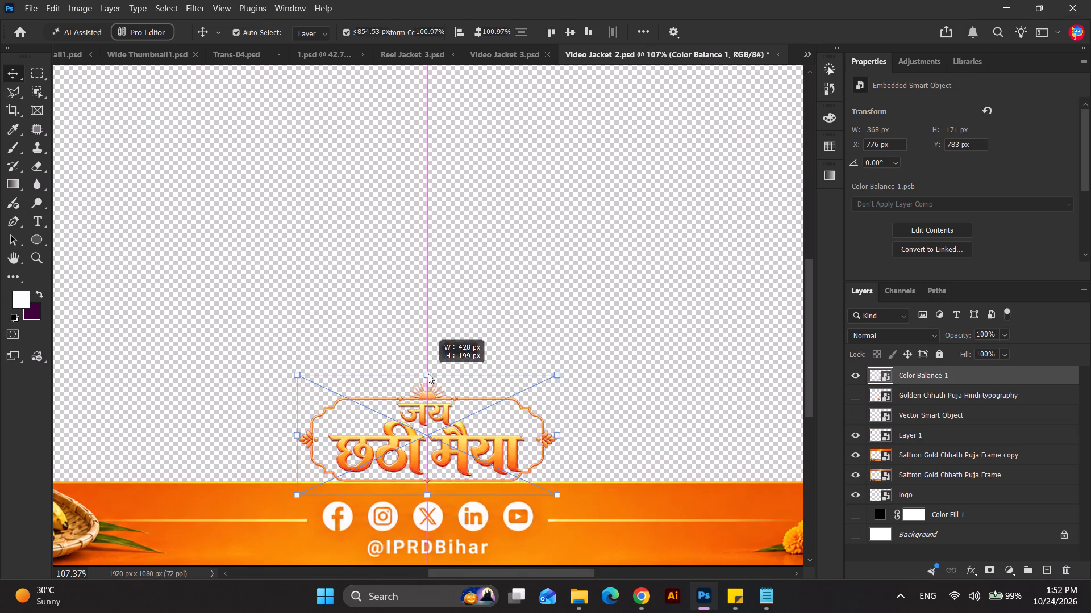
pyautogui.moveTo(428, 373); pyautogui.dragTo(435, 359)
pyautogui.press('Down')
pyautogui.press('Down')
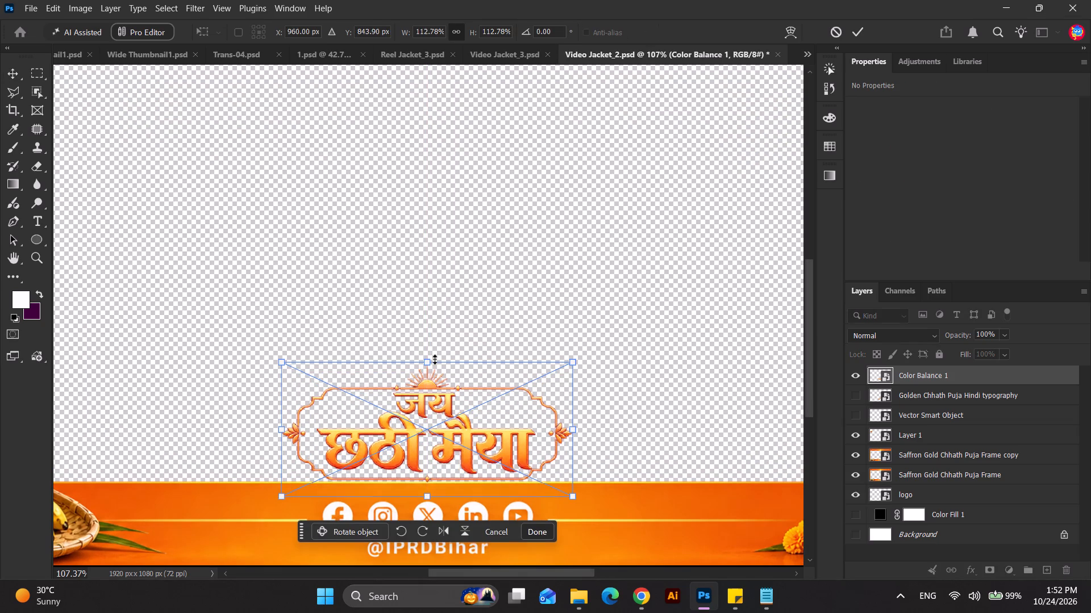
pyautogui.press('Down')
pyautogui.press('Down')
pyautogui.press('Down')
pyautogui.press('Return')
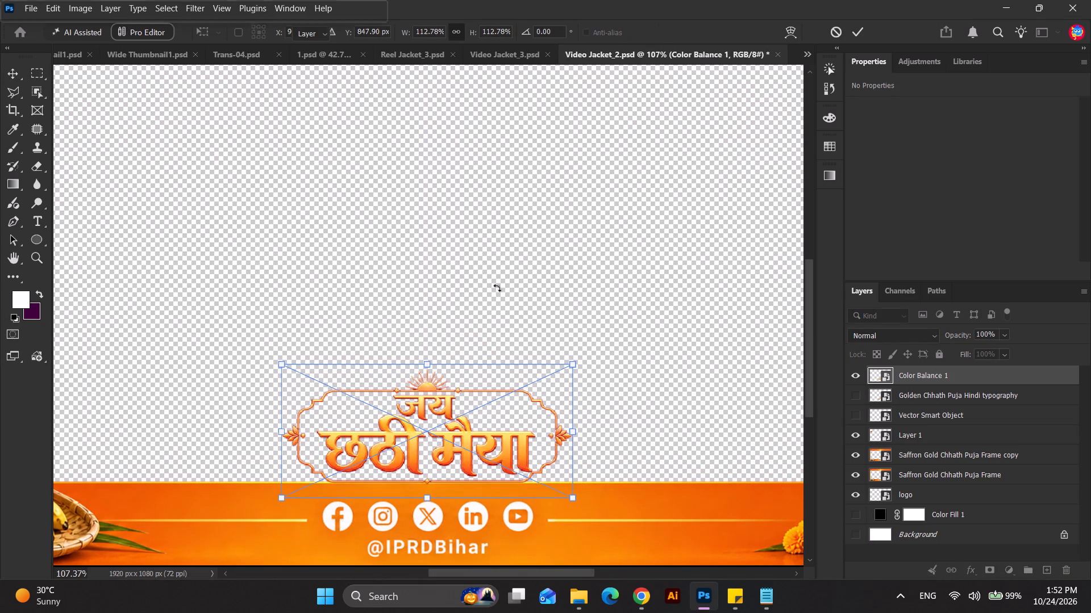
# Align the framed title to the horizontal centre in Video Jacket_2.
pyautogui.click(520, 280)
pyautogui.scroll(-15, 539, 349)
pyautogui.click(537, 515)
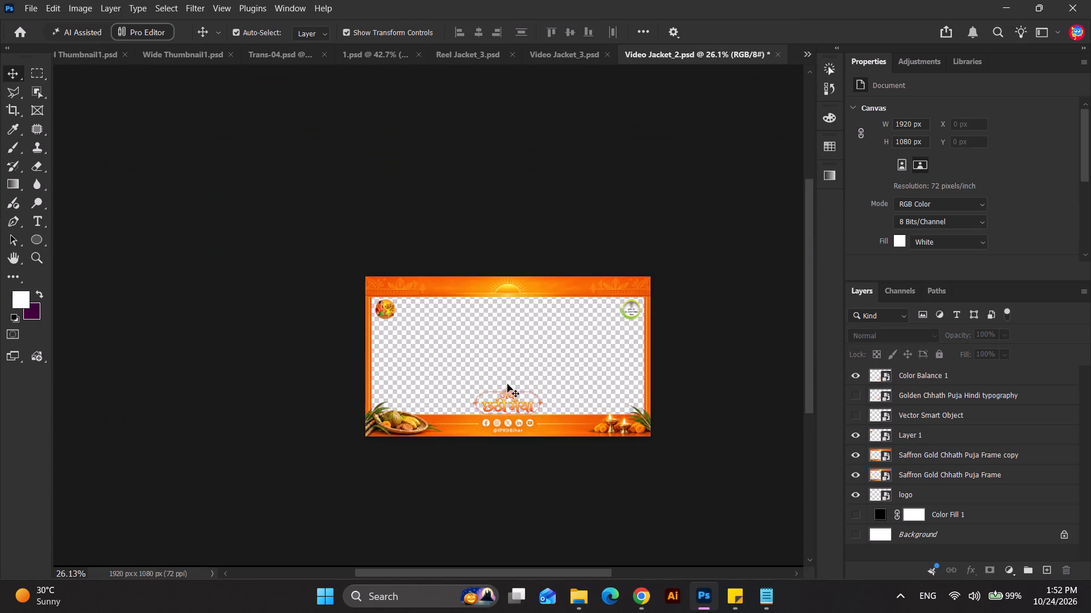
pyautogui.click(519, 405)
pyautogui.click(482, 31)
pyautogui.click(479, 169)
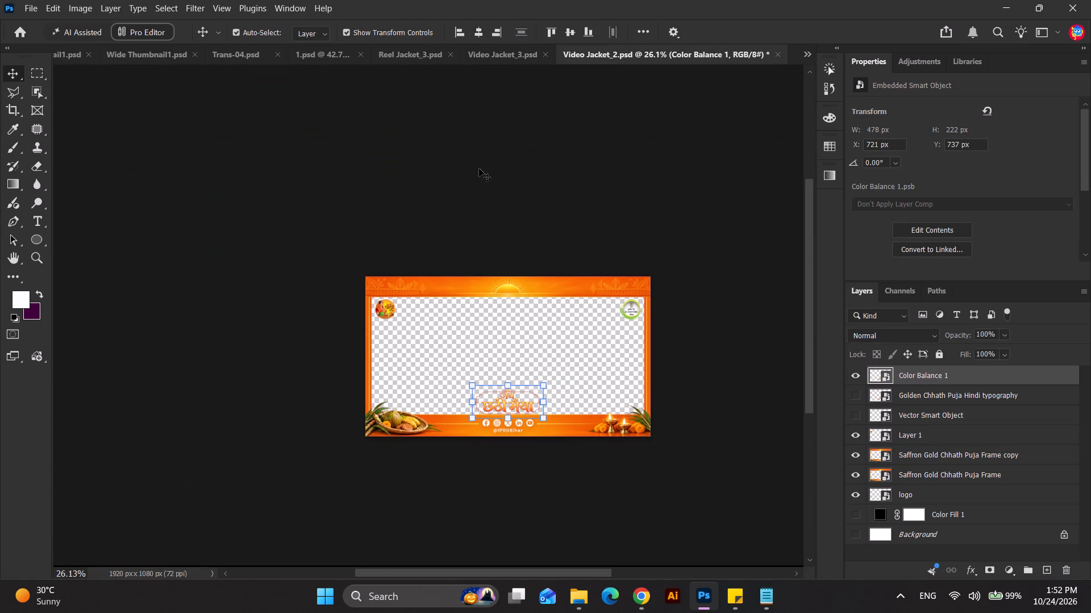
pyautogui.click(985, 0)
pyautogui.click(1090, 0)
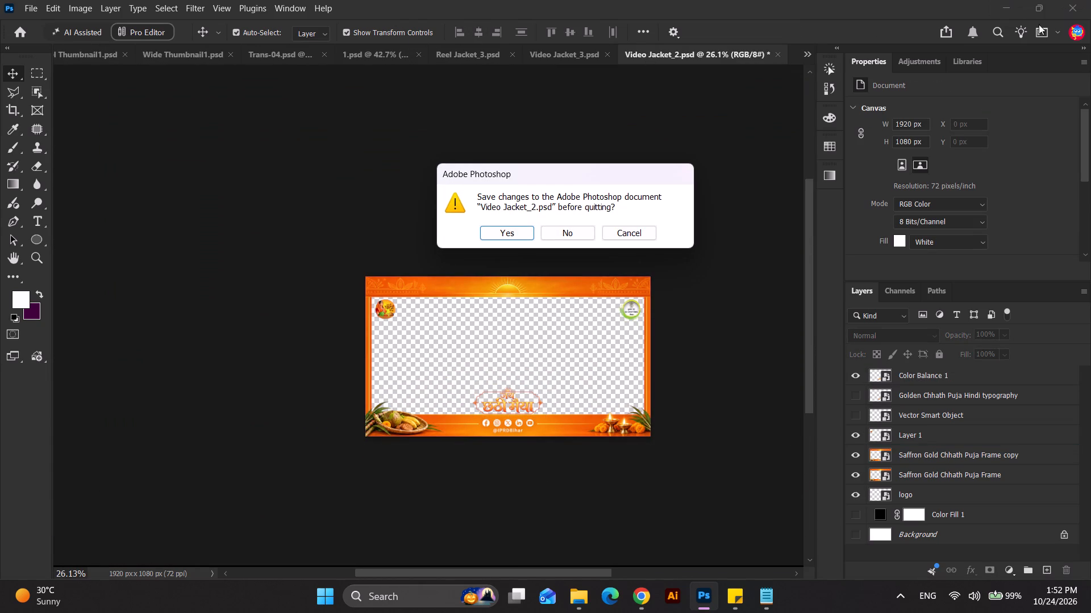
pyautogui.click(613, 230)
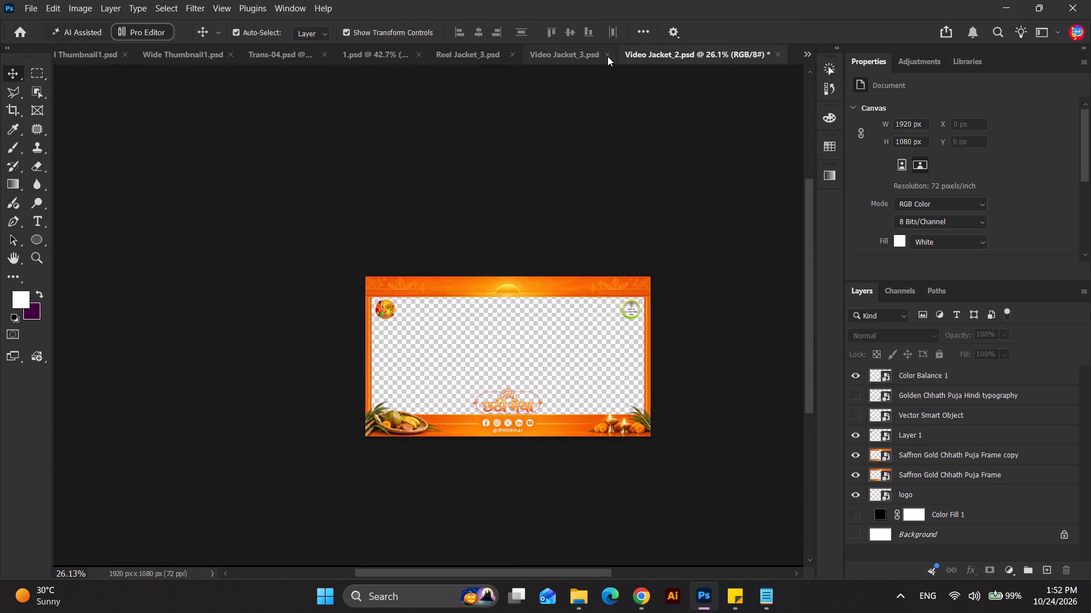
# Close Video Jacket_3 and Video Jacket_2 without saving their changes, and close Reel Jacket_3 as well.
pyautogui.click(607, 56)
pyautogui.click(570, 234)
pyautogui.click(653, 57)
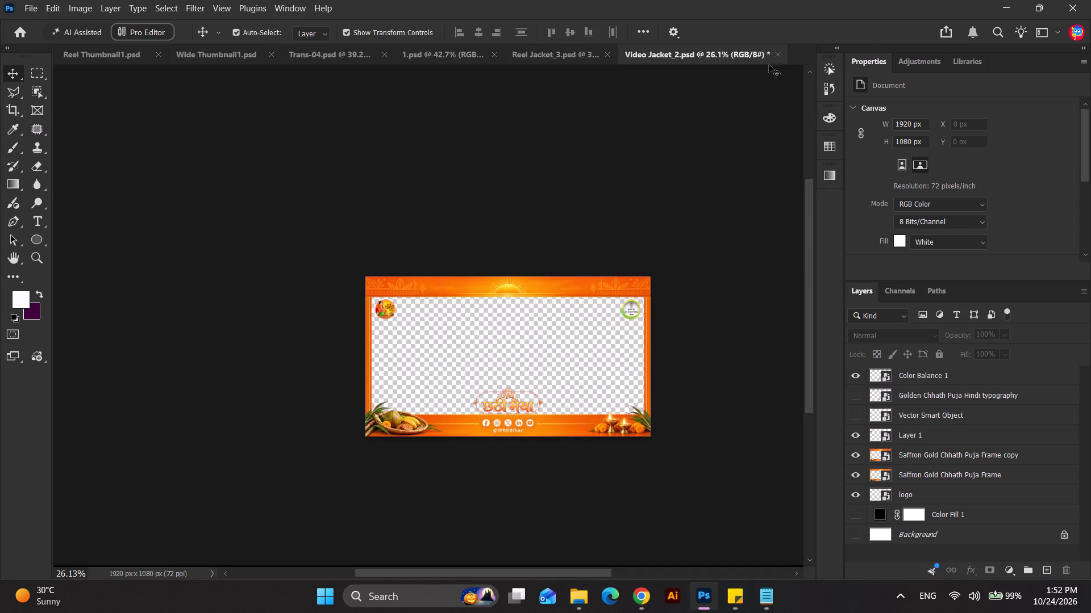
pyautogui.click(776, 56)
pyautogui.click(564, 245)
pyautogui.click(573, 235)
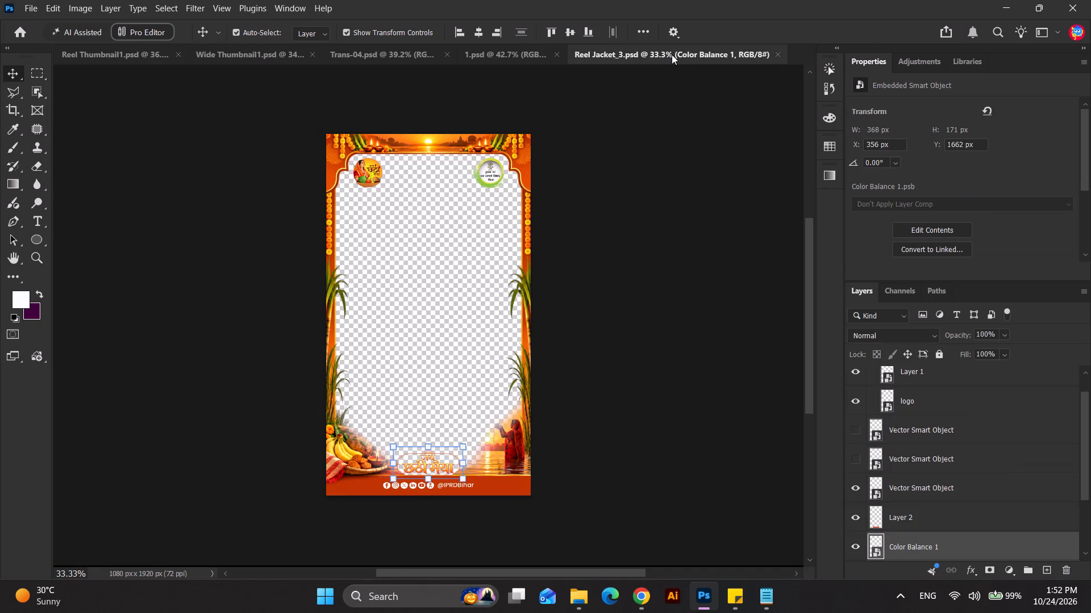
pyautogui.click(672, 54)
pyautogui.click(774, 51)
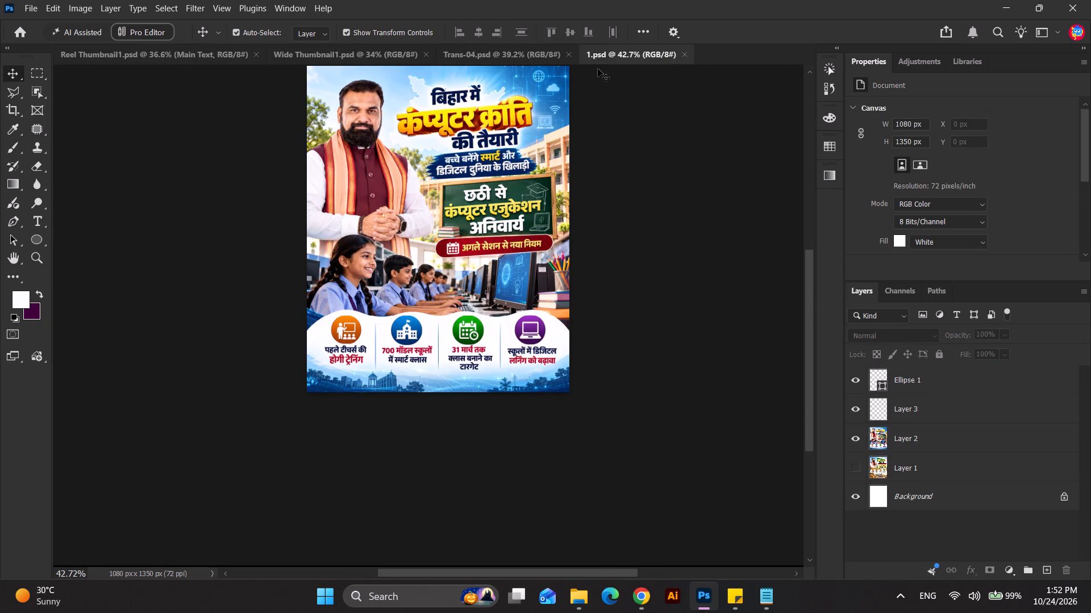
# Save and close the 1, Trans-04 and Wide Thumbnail1 documents, keeping Reel Thumbnail1 open.
pyautogui.hotkey('ctrl', 's')
pyautogui.click(684, 57)
pyautogui.click(502, 51)
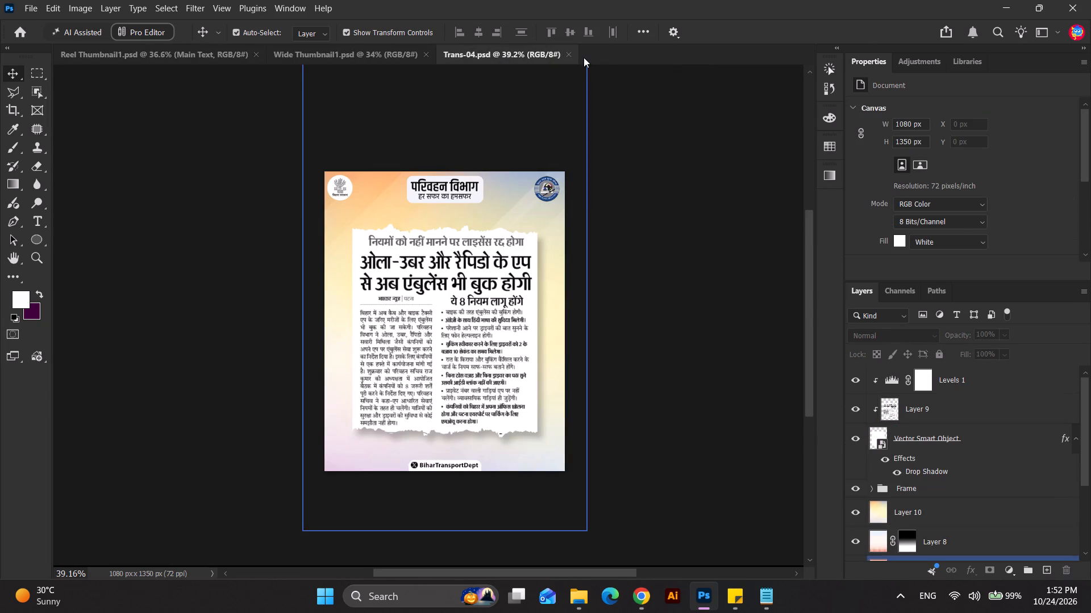
pyautogui.hotkey('ctrl', 's')
pyautogui.click(573, 55)
pyautogui.hotkey('ctrl', 's')
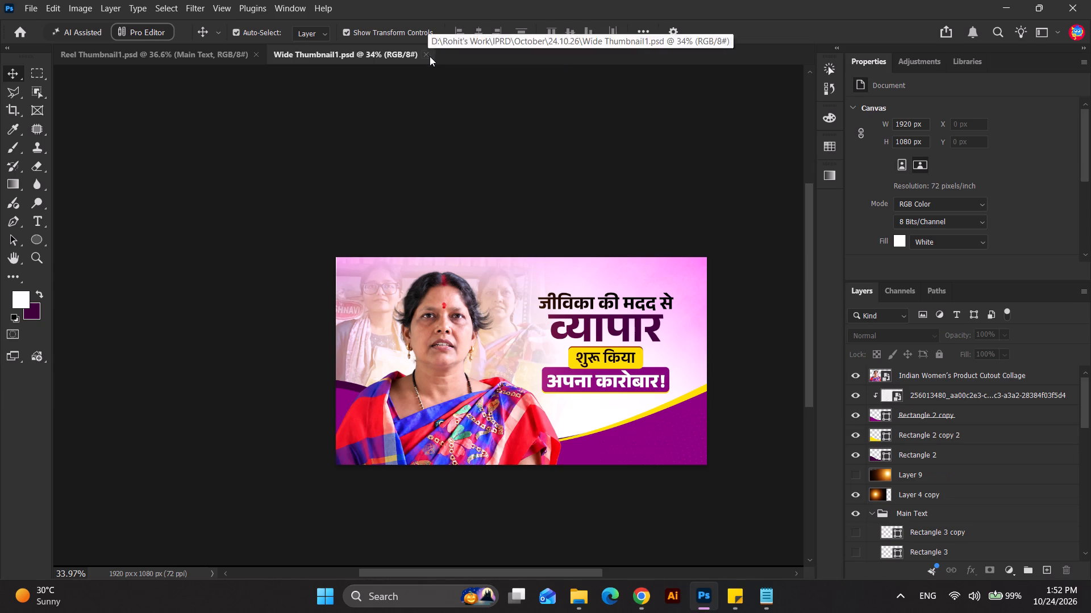
pyautogui.click(430, 56)
# Open the Vigilance_2 PSD from the Vigilance folder in Rohit's Work on drive D and update its text layers.
pyautogui.click(582, 599)
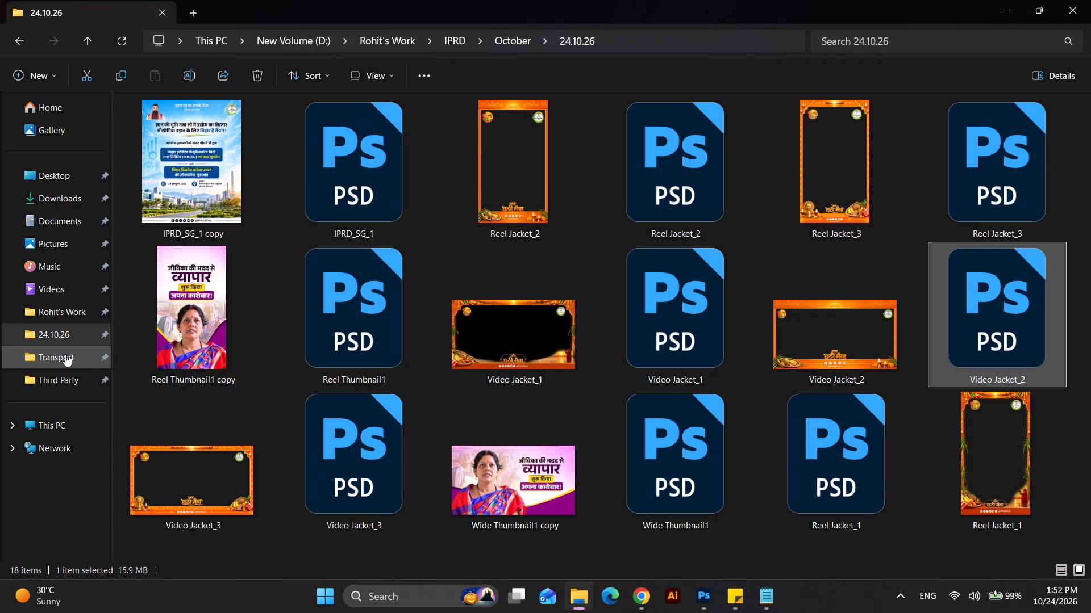
pyautogui.click(47, 434)
pyautogui.doubleClick(447, 131)
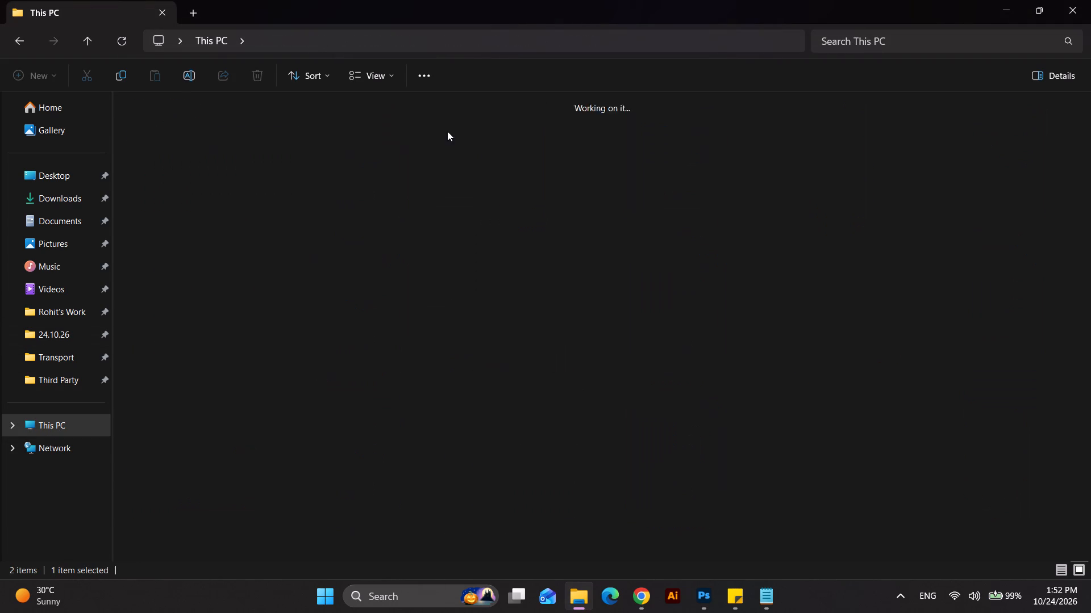
pyautogui.doubleClick(134, 133)
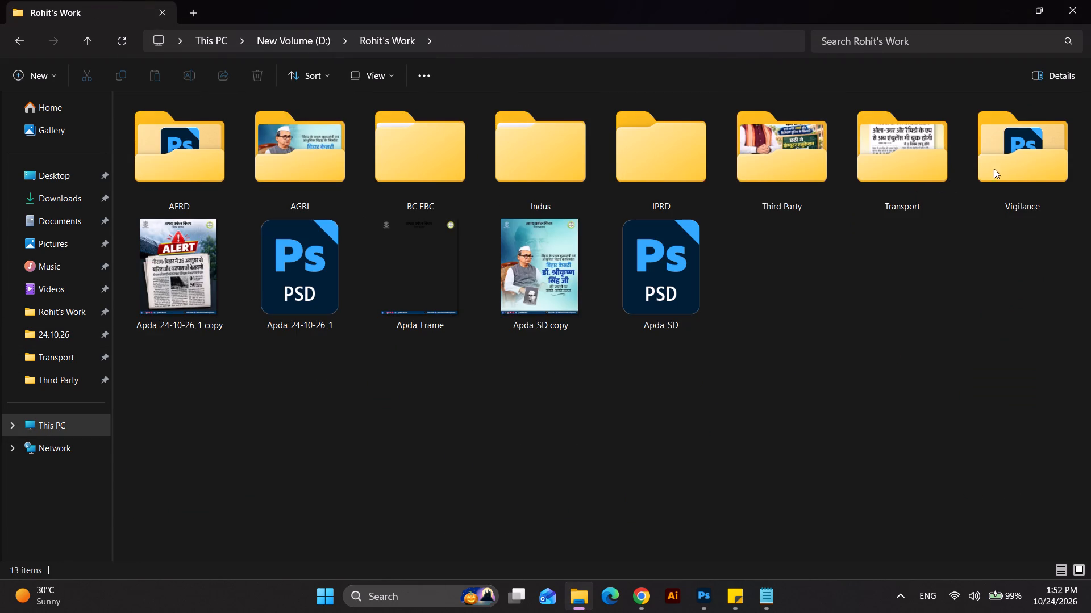
pyautogui.doubleClick(1017, 147)
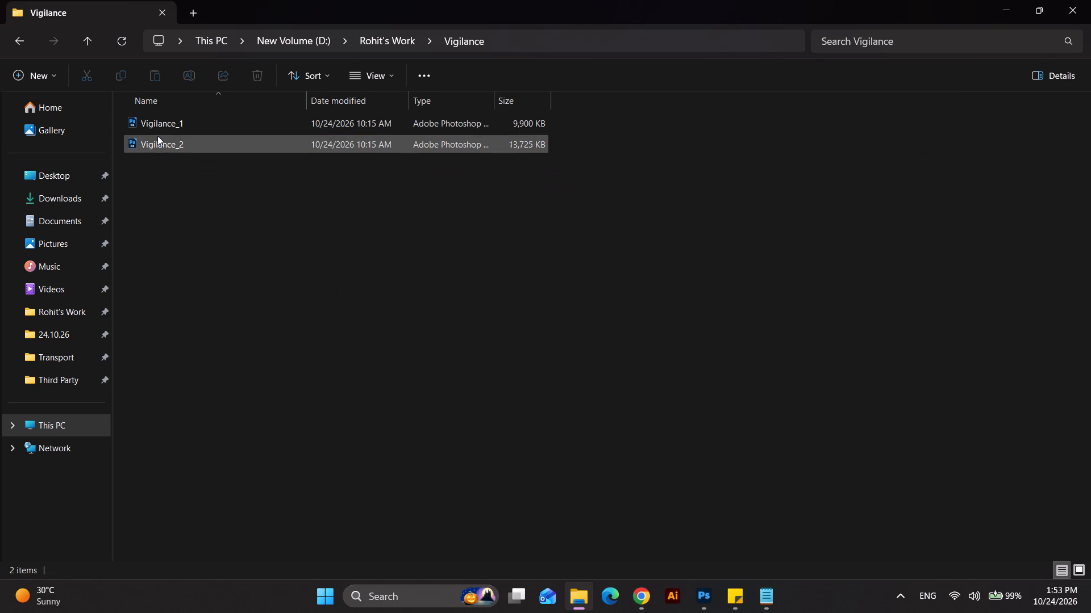
pyautogui.click(157, 136)
pyautogui.doubleClick(157, 141)
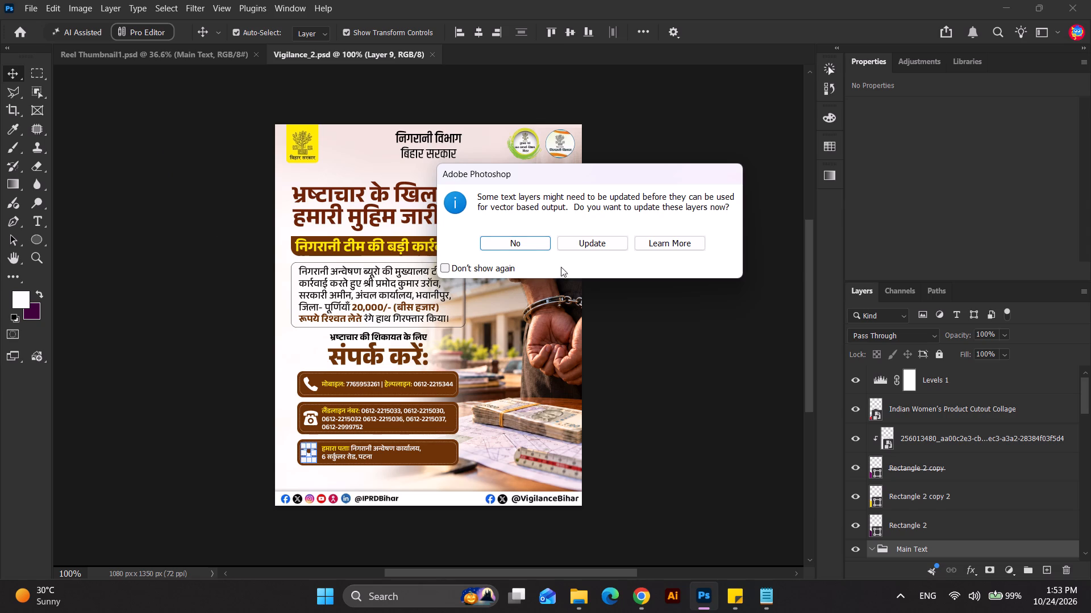
pyautogui.click(598, 242)
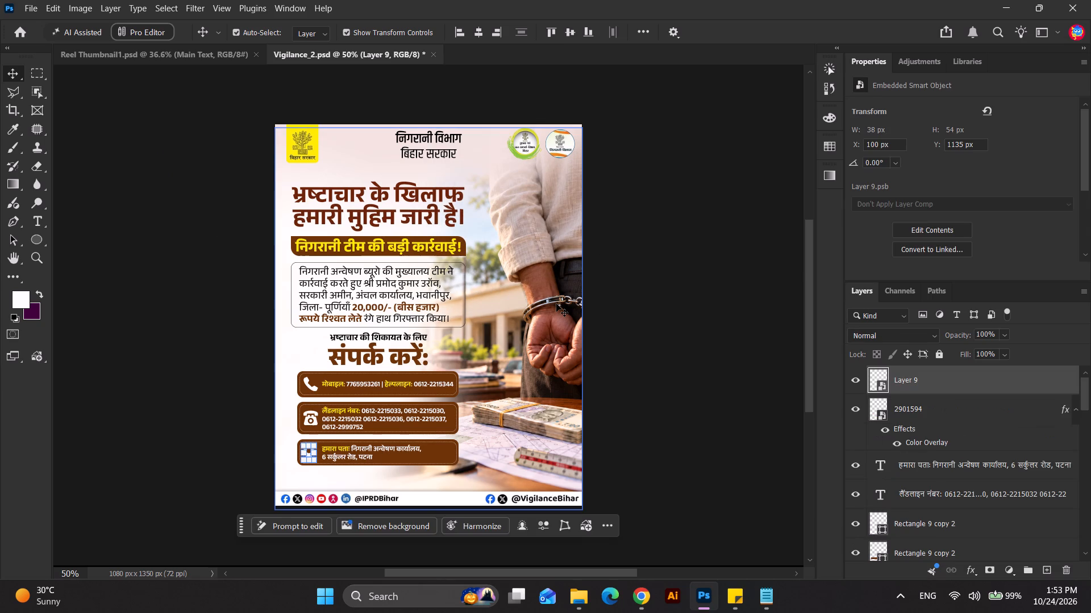
pyautogui.click(556, 304)
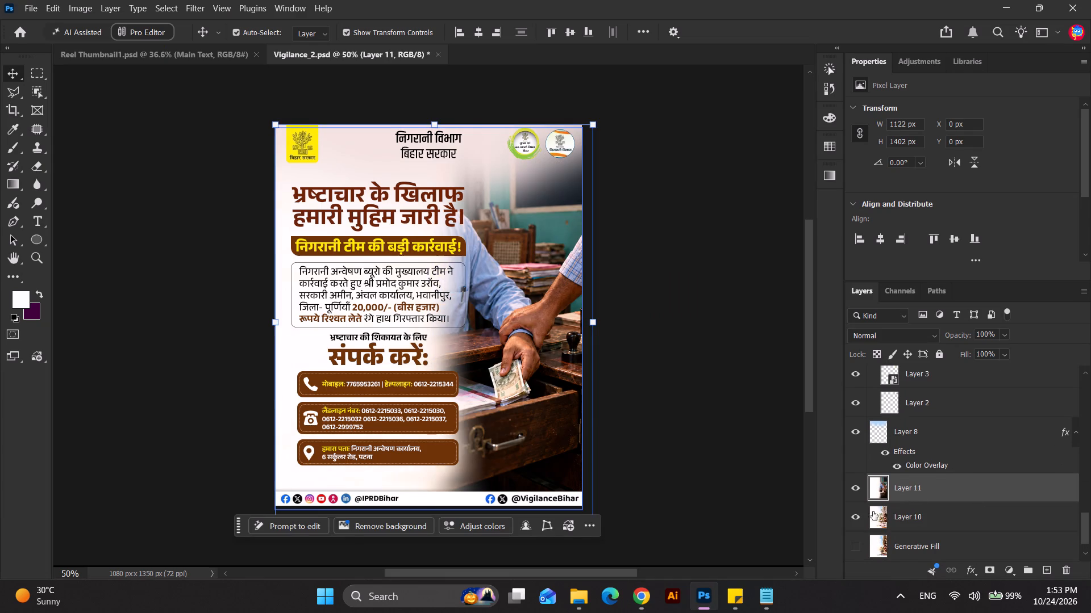
pyautogui.click(855, 519)
# Save the poster as a new PSD named Vigilance_3 in the Vigilance folder.
pyautogui.click(31, 6)
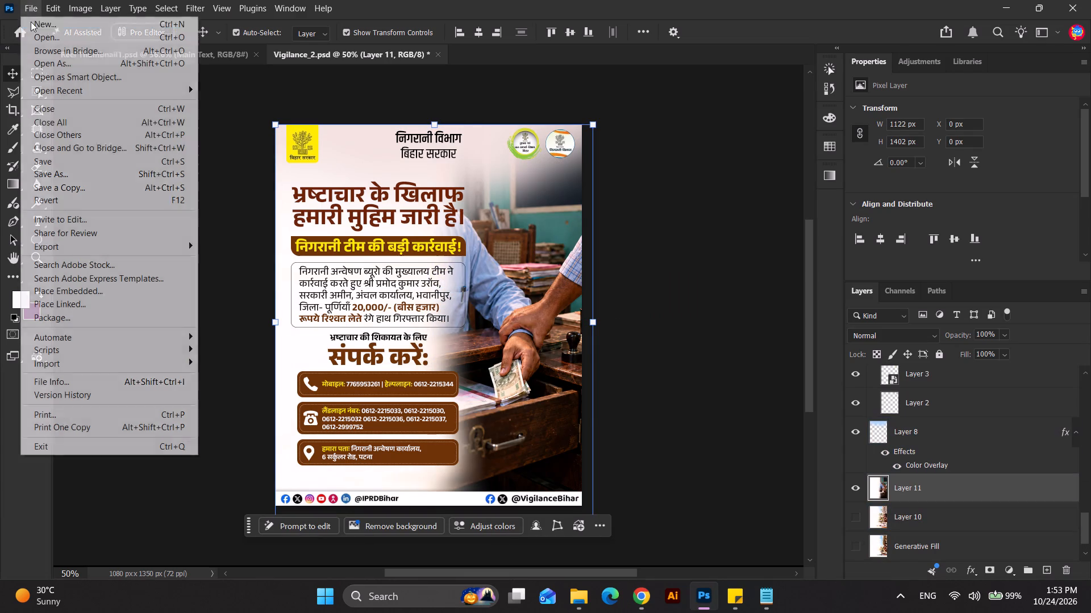
pyautogui.click(53, 175)
pyautogui.moveTo(145, 235); pyautogui.dragTo(143, 236)
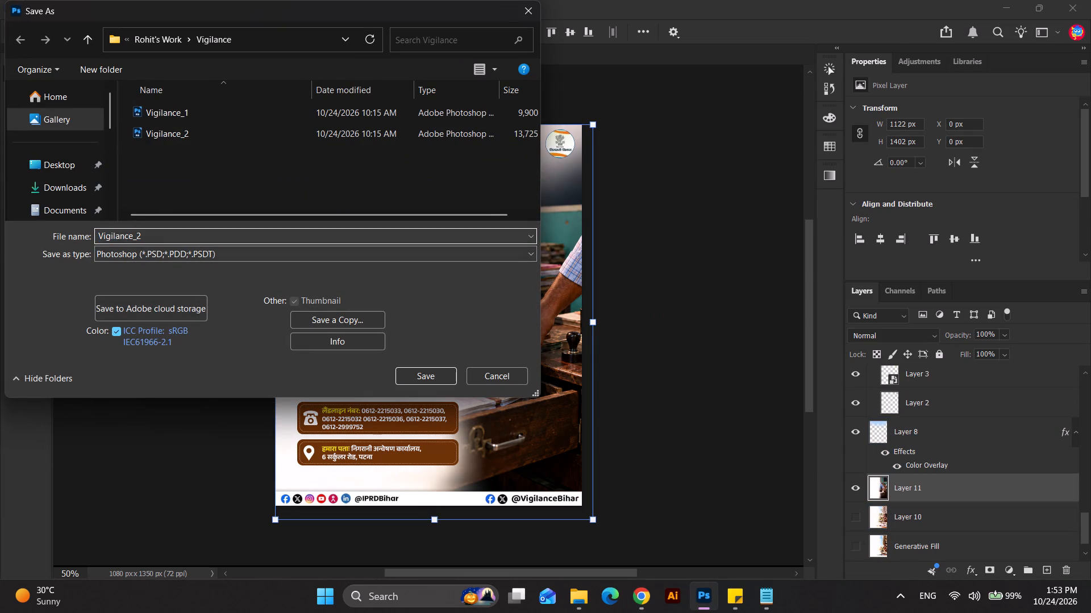
pyautogui.moveTo(143, 236); pyautogui.dragTo(136, 237)
pyautogui.press('3')
pyautogui.press('Return')
pyautogui.press('Return')
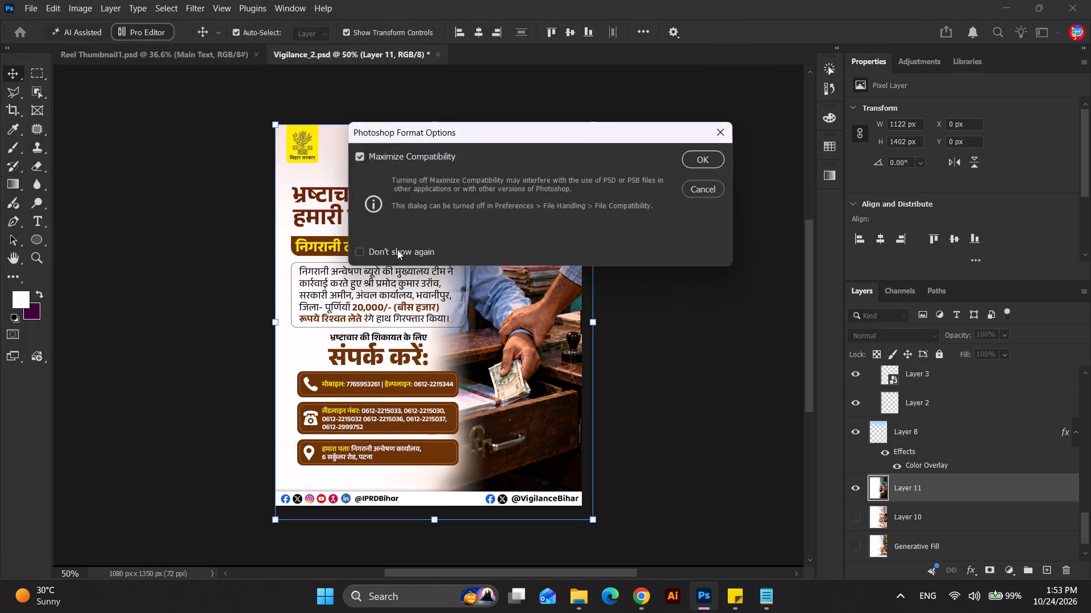
# Enlarge the pasted background image proportionally from its left edge to about 1198 × 1496 px.
pyautogui.click(593, 322)
pyautogui.moveTo(597, 322); pyautogui.dragTo(616, 322)
pyautogui.press('Return')
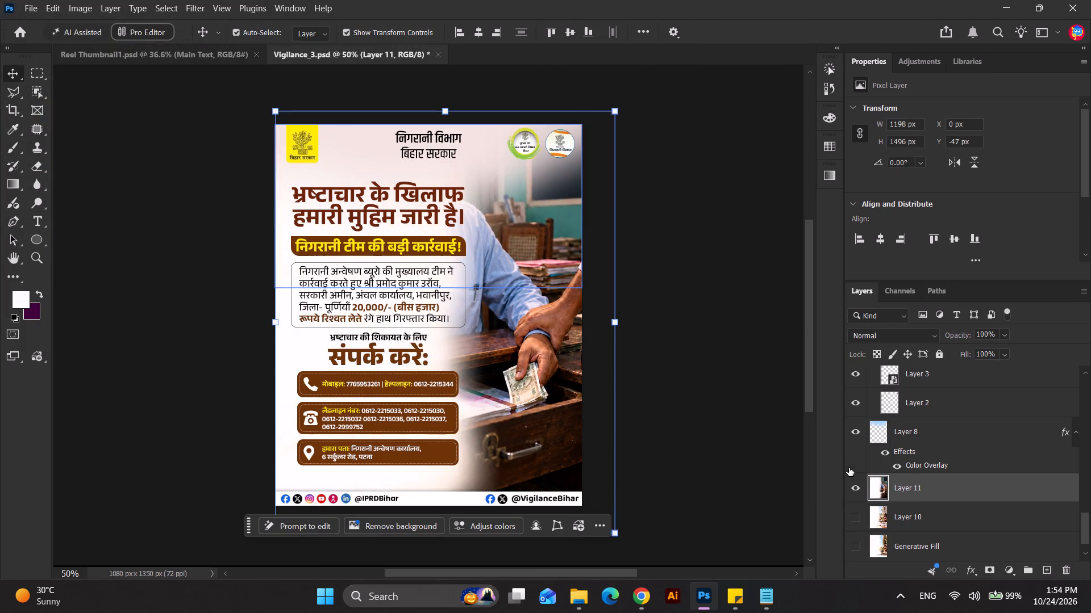
# Add a new layer above Layer 11 and dab the poster's sampled pale pink over the headline area with a 900 px brush.
pyautogui.click(1047, 572)
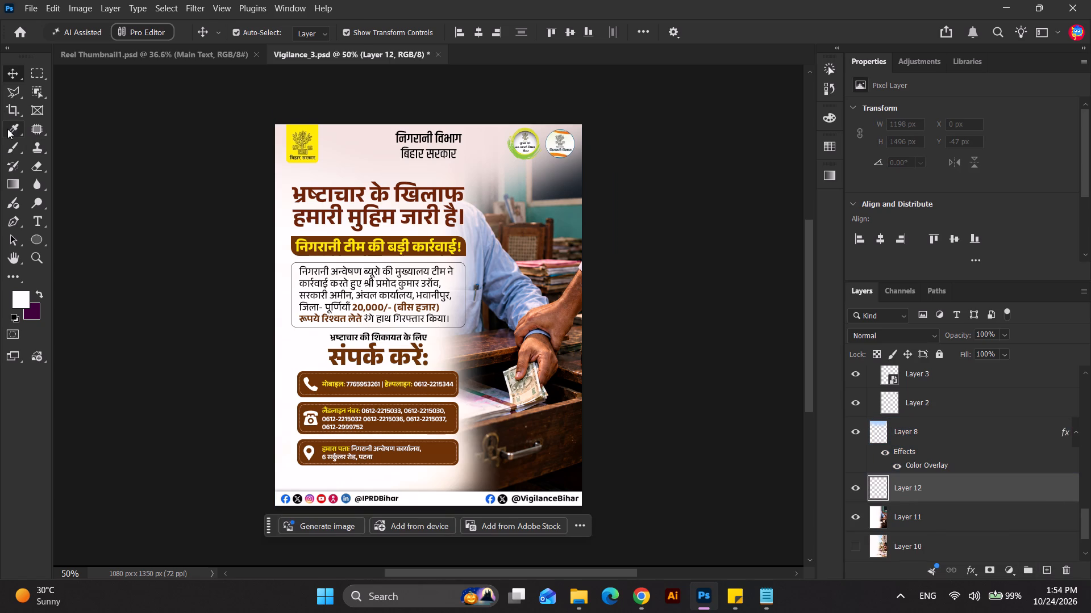
pyautogui.click(7, 129)
pyautogui.click(347, 151)
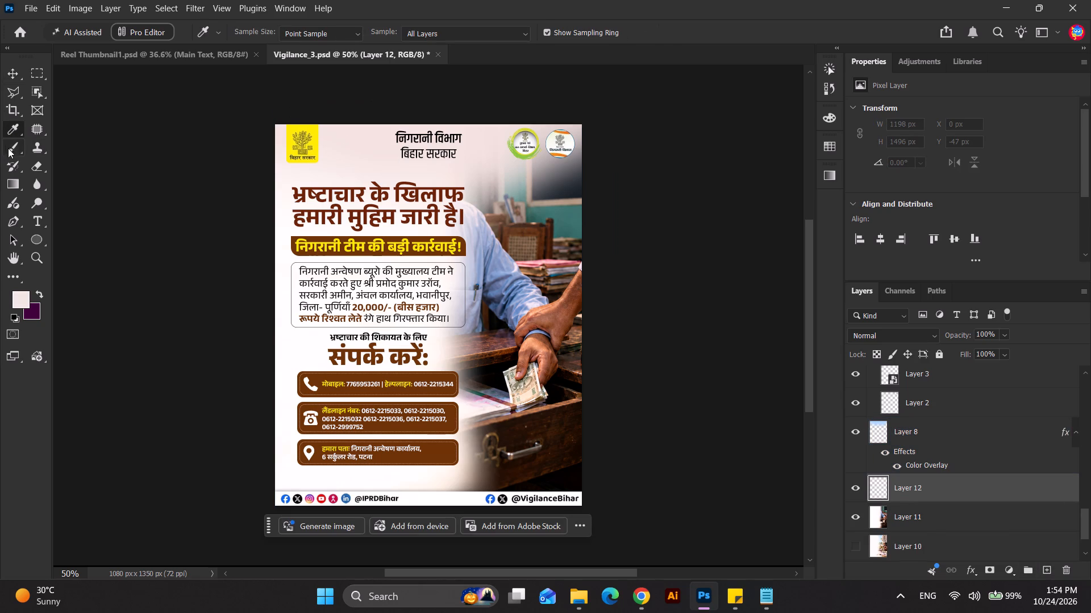
pyautogui.click(9, 147)
pyautogui.scroll(2, 449, 244)
pyautogui.press(']')
pyautogui.press(']')
pyautogui.write(']]')
pyautogui.press(']')
pyautogui.press(']')
pyautogui.press(']')
pyautogui.press(']')
pyautogui.press(']')
pyautogui.press(']')
pyautogui.press(']')
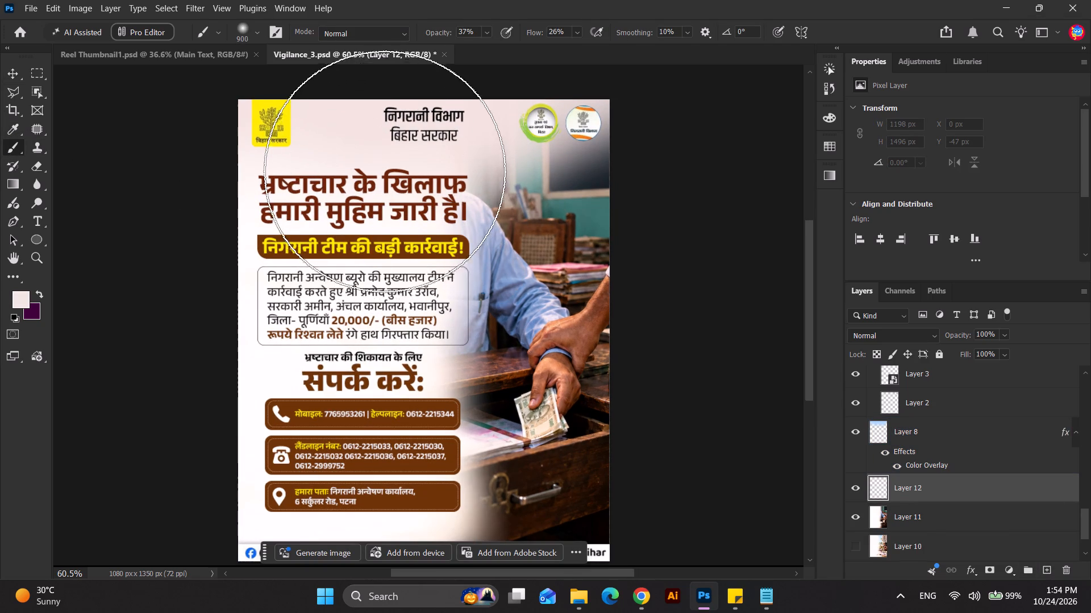
pyautogui.click(380, 169)
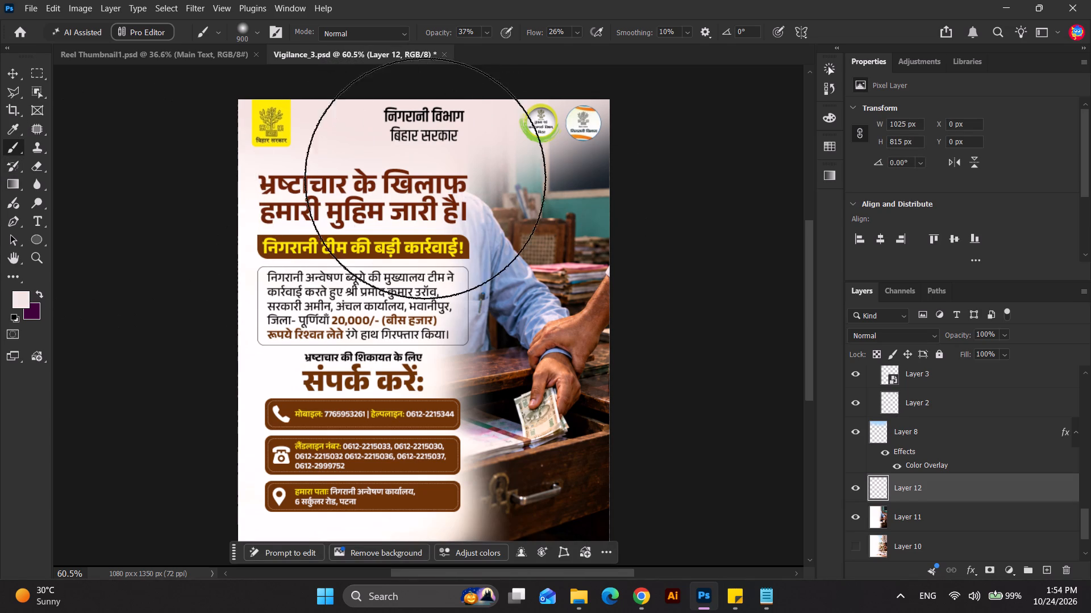
# Set the brush opacity and flow to 100% and paint pale pink behind the text from the headline to the poster's bottom.
pyautogui.moveTo(431, 33); pyautogui.dragTo(518, 63)
pyautogui.moveTo(532, 33); pyautogui.dragTo(917, 34)
pyautogui.click(390, 178)
pyautogui.click(372, 228)
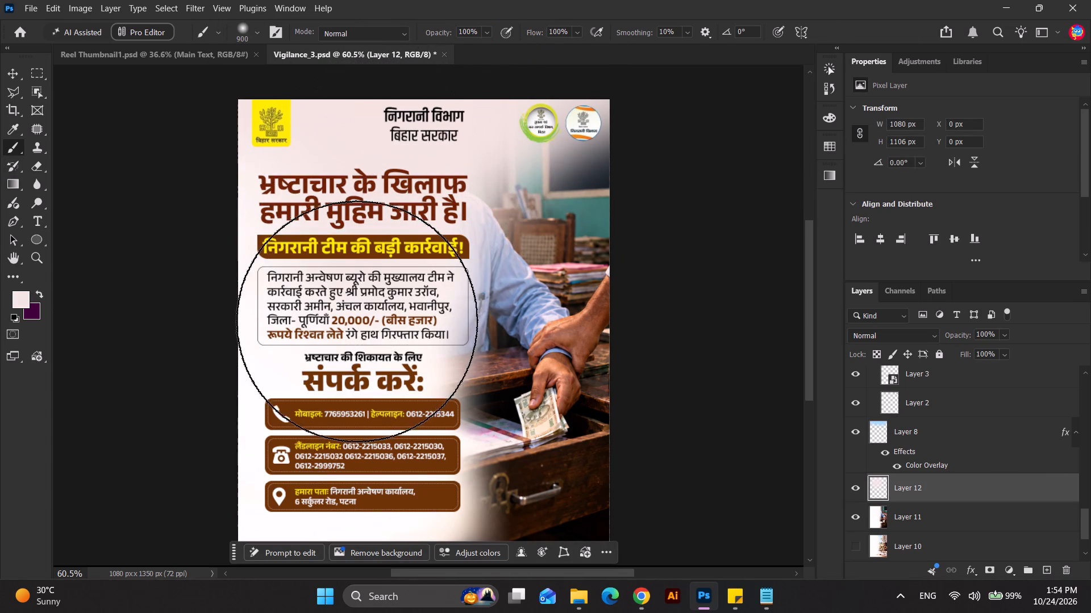
pyautogui.click(357, 328)
pyautogui.click(352, 404)
pyautogui.click(351, 409)
pyautogui.click(376, 239)
pyautogui.scroll(-4, 386, 164)
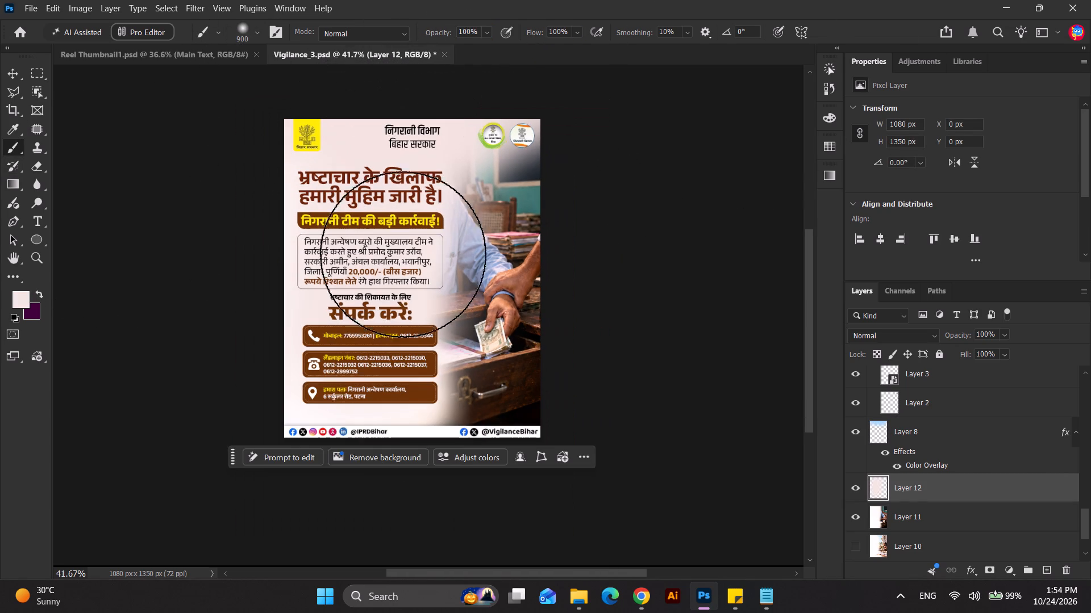
pyautogui.click(418, 433)
pyautogui.click(381, 408)
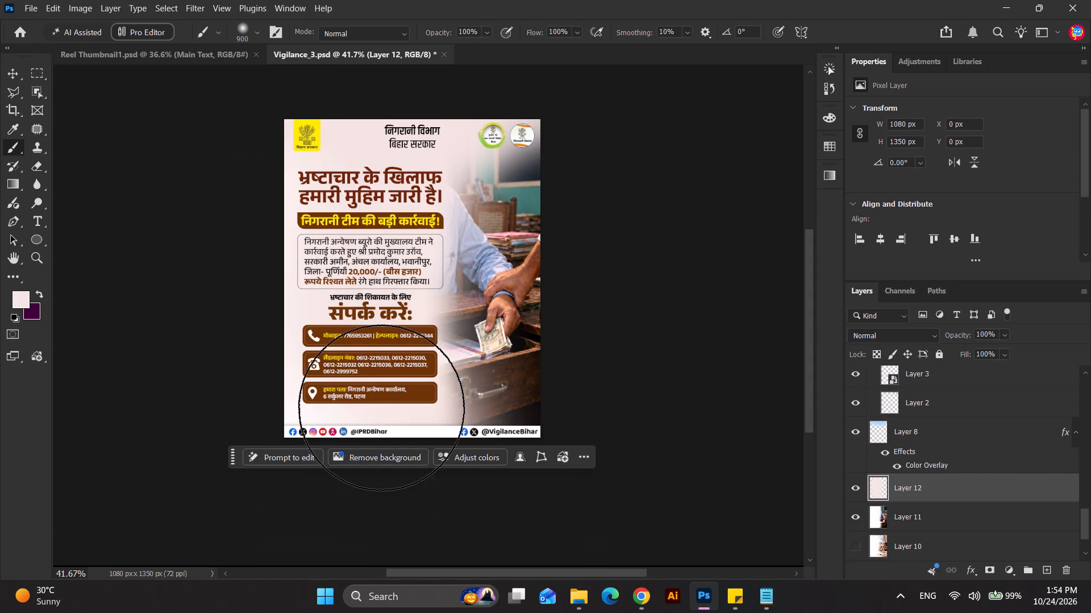
pyautogui.click(369, 339)
pyautogui.click(372, 297)
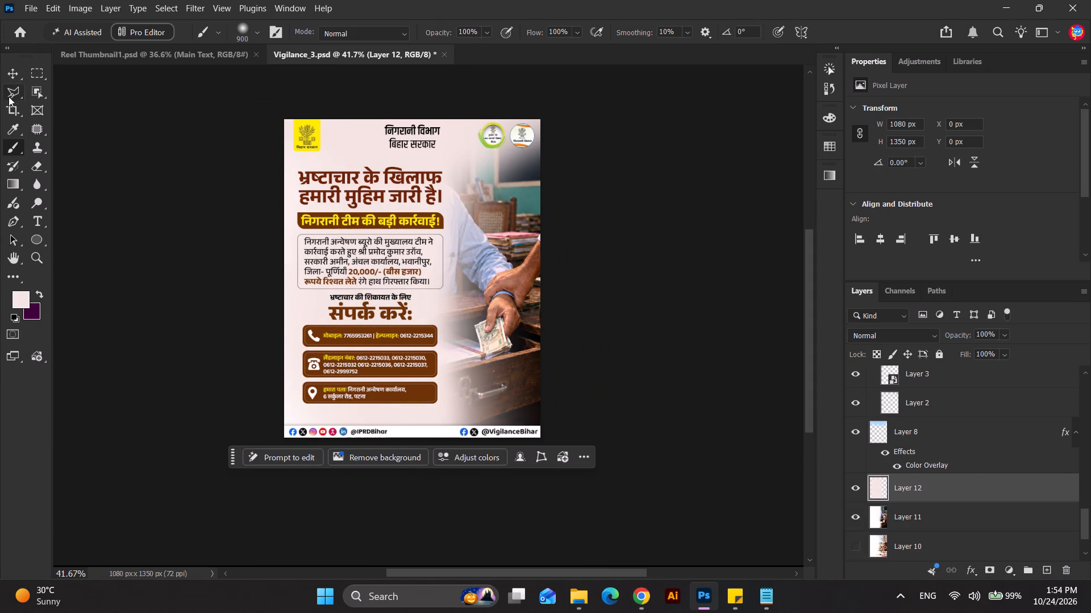
# Scale the background image on Layer 11 to about 94.8% and shift it slightly up and right.
pyautogui.click(14, 76)
pyautogui.click(946, 513)
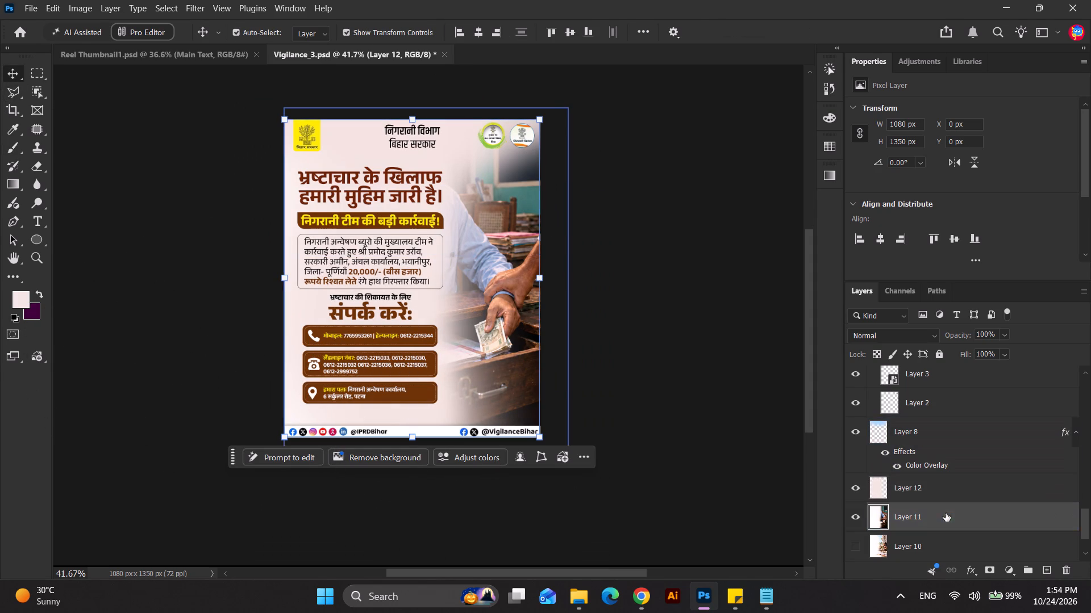
pyautogui.moveTo(575, 289); pyautogui.dragTo(563, 285)
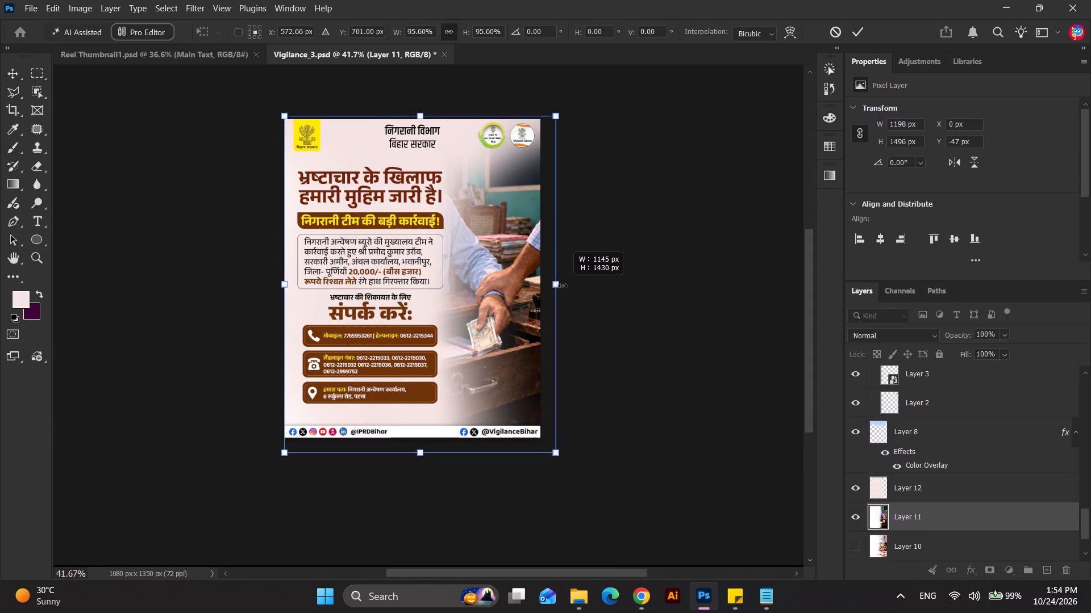
pyautogui.moveTo(563, 285); pyautogui.dragTo(560, 285)
pyautogui.click(494, 308)
pyautogui.moveTo(497, 304); pyautogui.dragTo(498, 297)
pyautogui.press('Right')
pyautogui.press('Right')
pyautogui.press('Right')
pyautogui.press('Right')
pyautogui.press('Right')
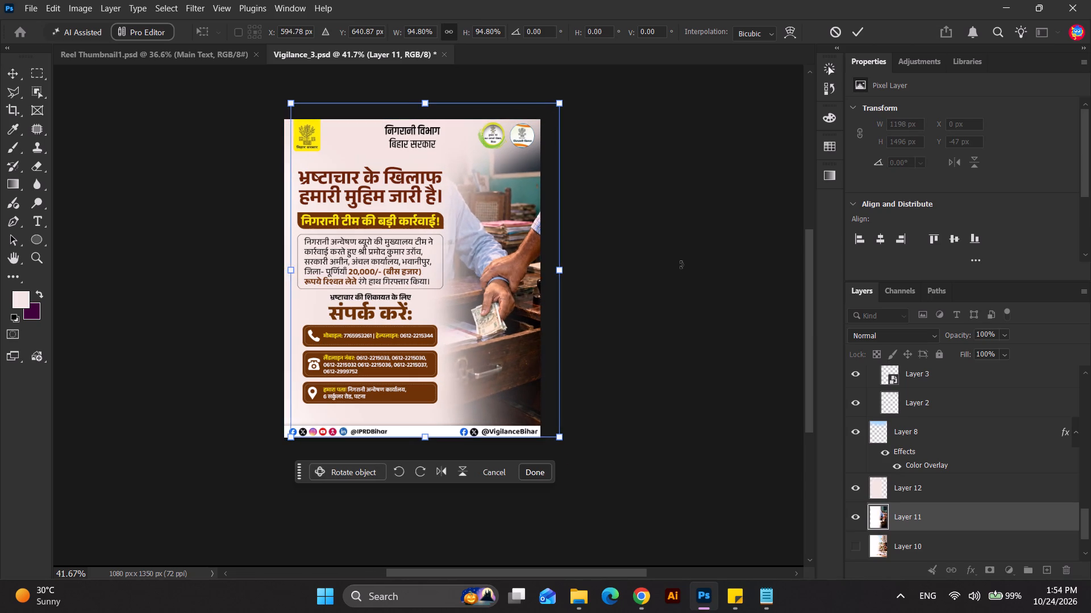
pyautogui.press('Right')
pyautogui.press('Return')
pyautogui.click(681, 264)
pyautogui.click(179, 284)
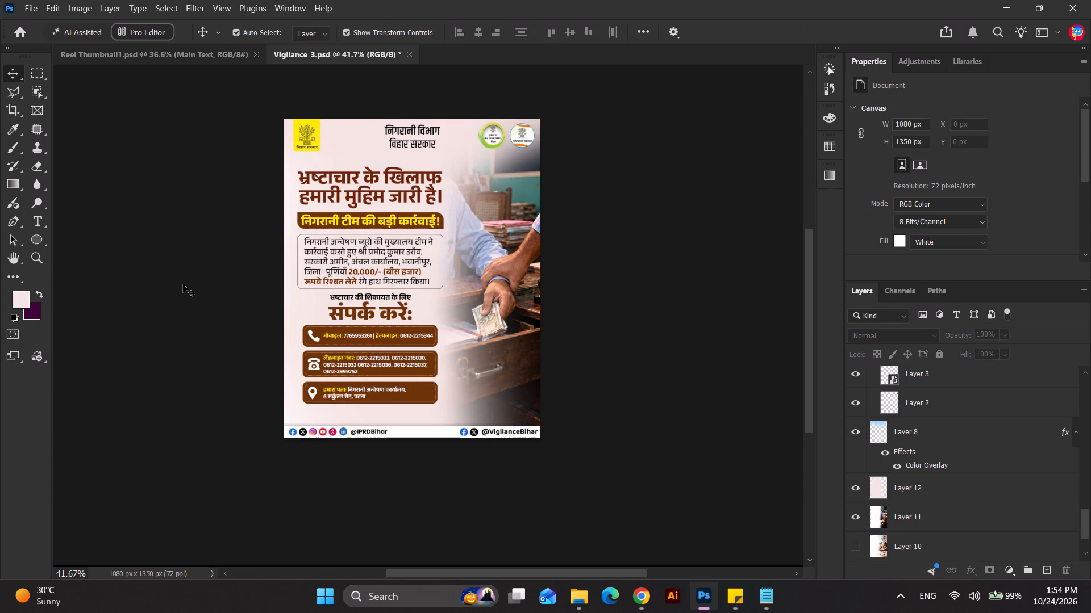
# Copy the Sheikhpura 30,000/- arrest paragraph from the Notepad text and paste it over the poster's body paragraph.
pyautogui.scroll(2, 251, 287)
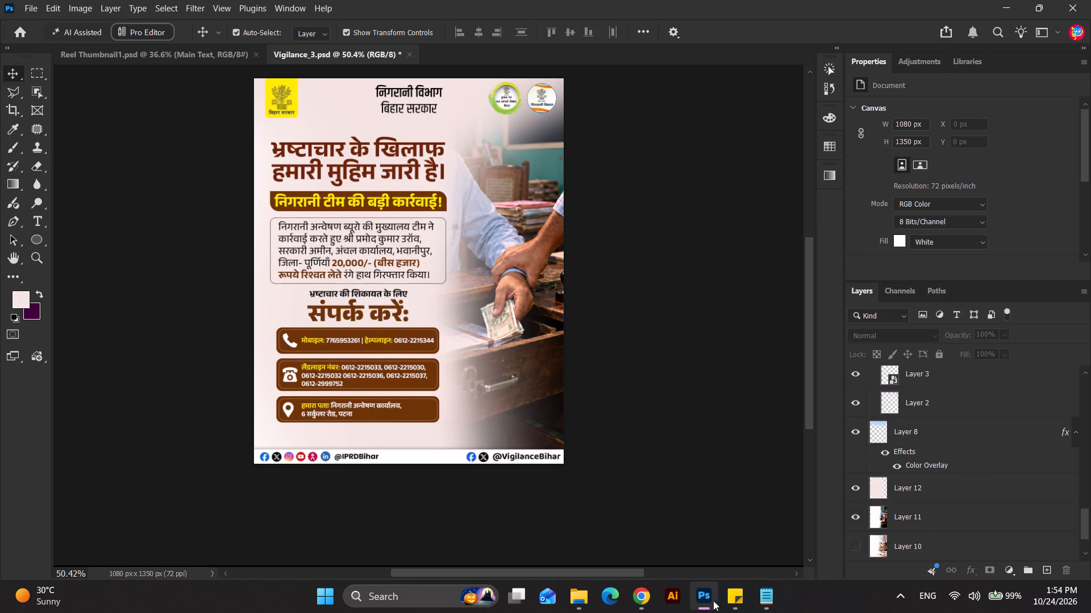
pyautogui.click(761, 594)
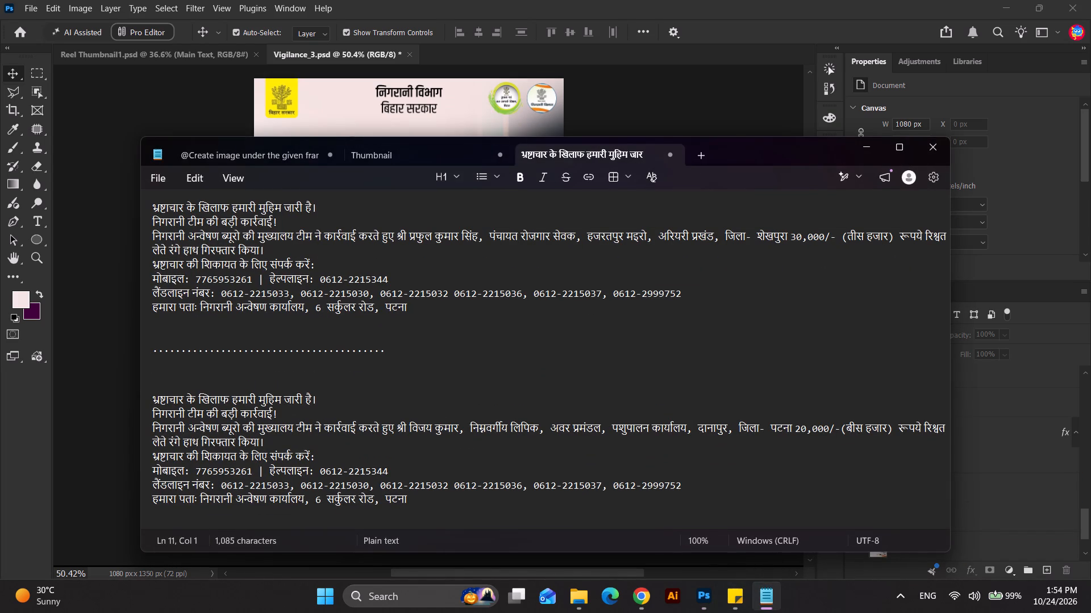
pyautogui.moveTo(772, 157); pyautogui.dragTo(1018, 250)
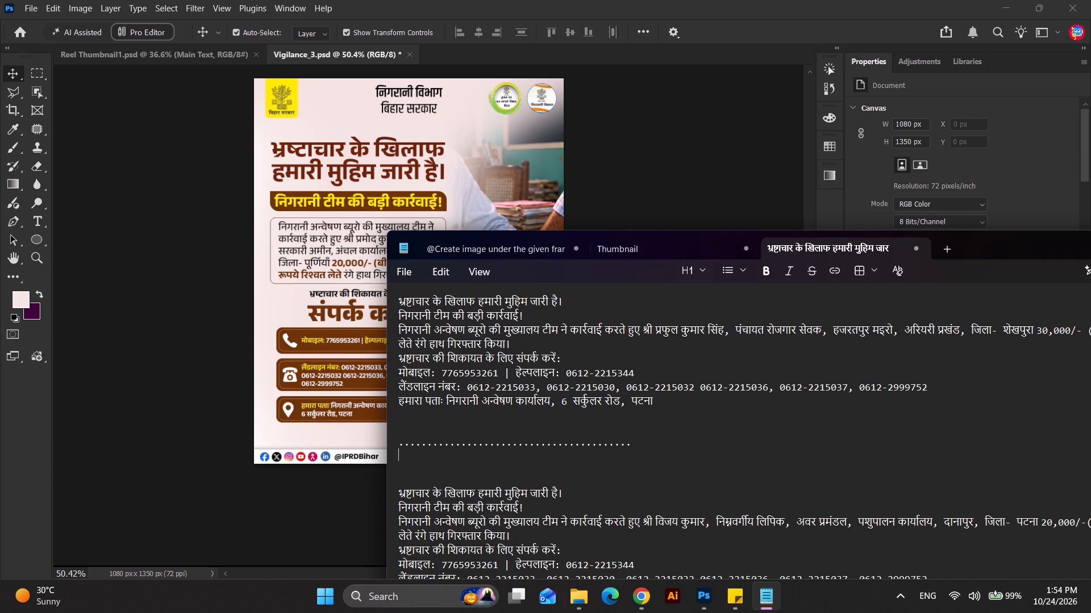
pyautogui.moveTo(398, 328); pyautogui.dragTo(521, 344)
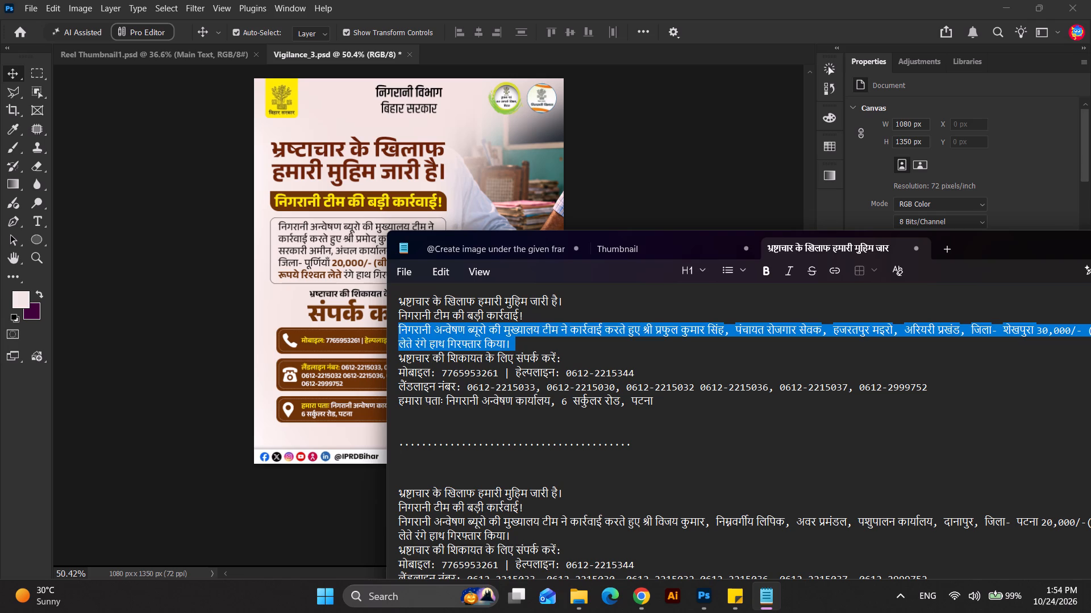
pyautogui.moveTo(521, 344); pyautogui.dragTo(509, 343)
pyautogui.hotkey('ctrl', 'c')
pyautogui.hotkey('ctrl', 'c')
pyautogui.click(320, 261)
pyautogui.doubleClick(327, 251)
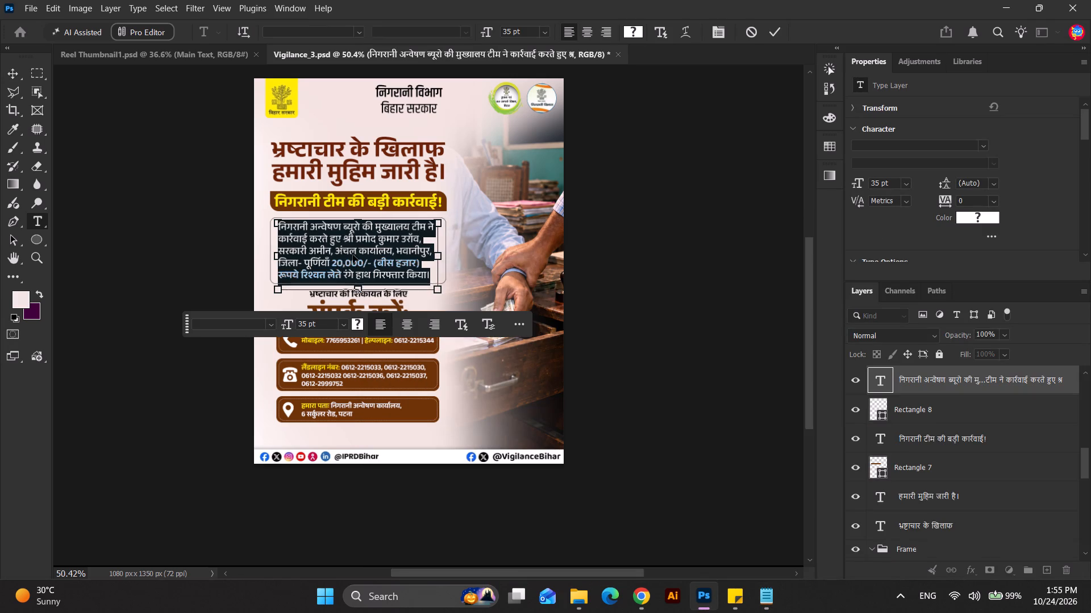
pyautogui.hotkey('ctrl', 'v')
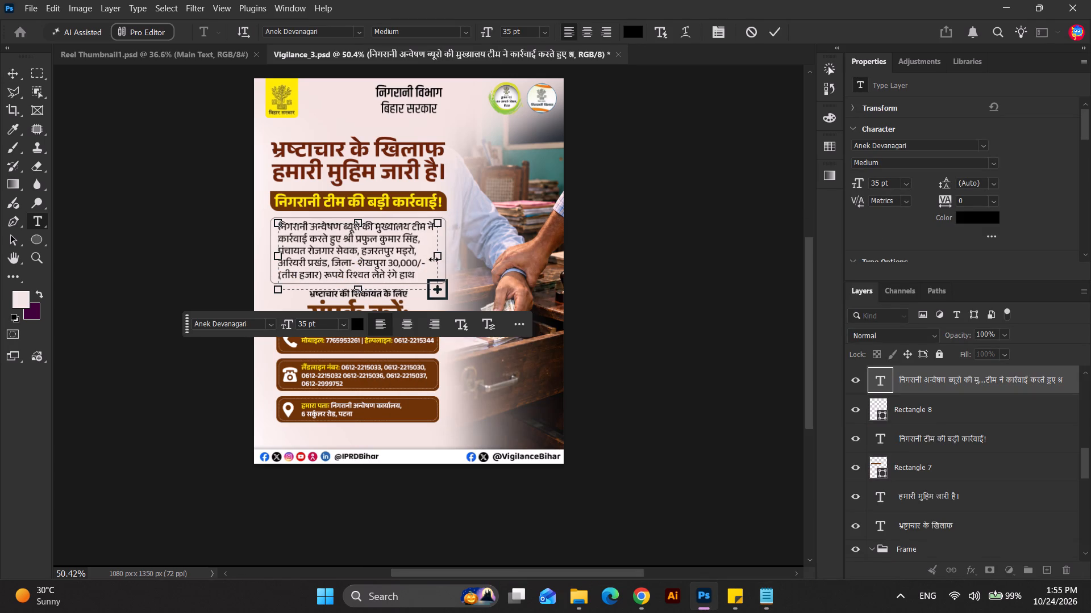
pyautogui.hotkey('alt', 'Tab')
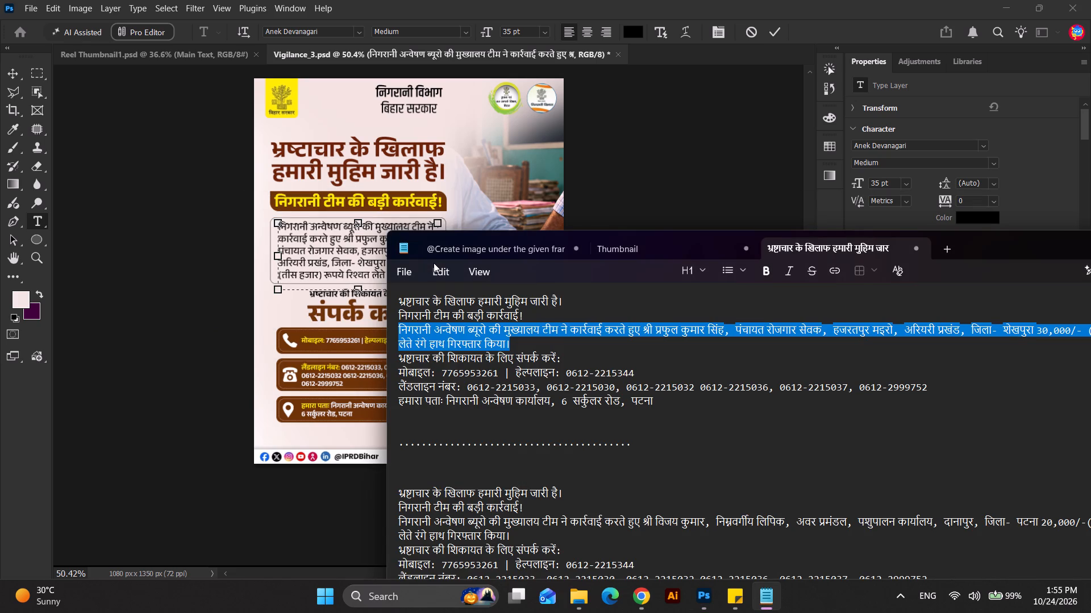
pyautogui.hotkey('alt', 'Tab')
# Widen the body paragraph's text box to about 587 px and nudge it left inside its rounded frame.
pyautogui.scroll(3, 422, 276)
pyautogui.moveTo(440, 251); pyautogui.dragTo(442, 251)
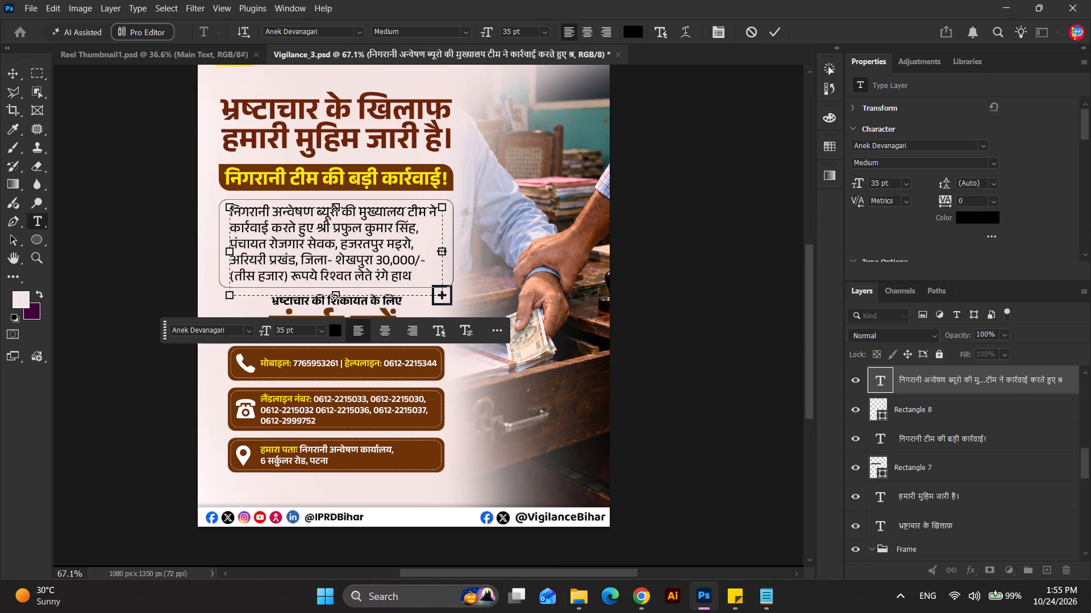
pyautogui.moveTo(442, 251); pyautogui.dragTo(448, 251)
pyautogui.moveTo(440, 251); pyautogui.dragTo(452, 251)
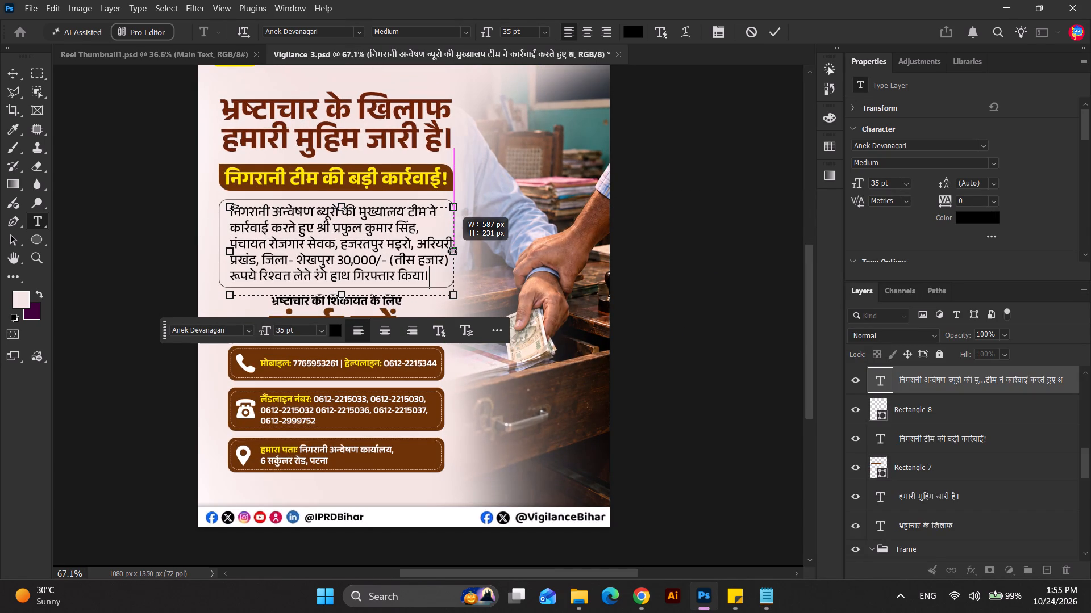
pyautogui.moveTo(452, 251); pyautogui.dragTo(451, 251)
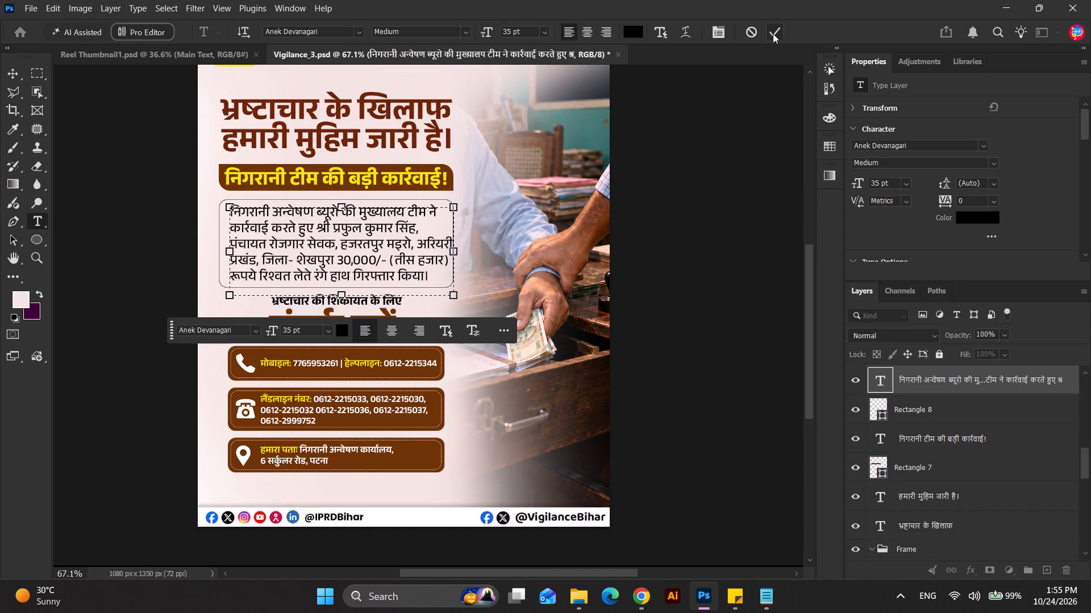
pyautogui.click(773, 33)
pyautogui.press('Left')
pyautogui.press('Left')
pyautogui.press('Left')
pyautogui.press('Left')
pyautogui.press('Left')
pyautogui.press('Left')
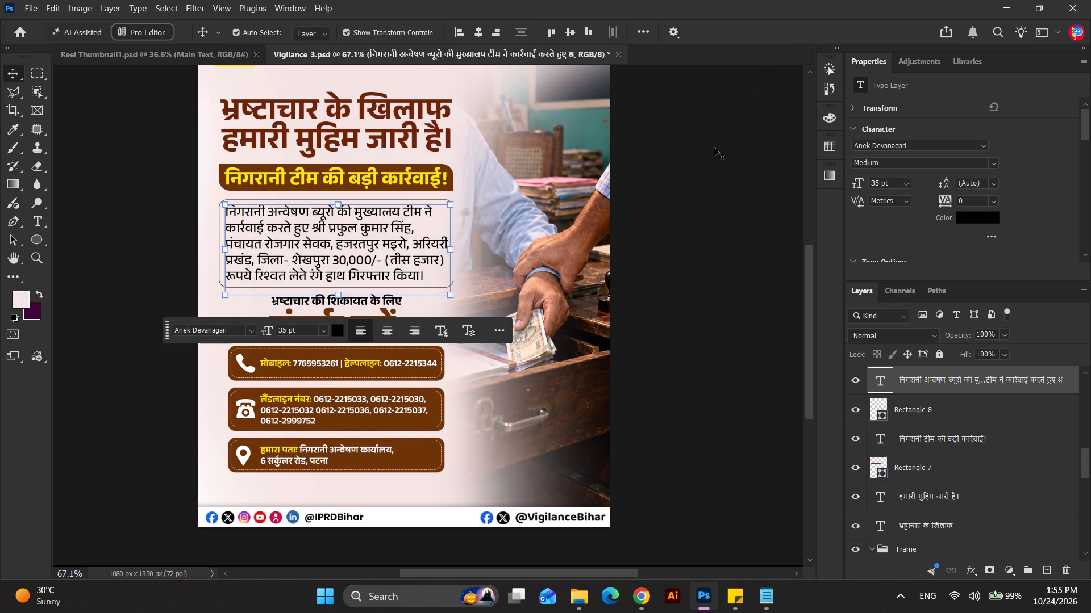
pyautogui.click(696, 245)
# Set the phrase "30,000/- (तीस हजार) रूपये रिश्वत लेते" in the body paragraph to Bold.
pyautogui.scroll(2, 261, 279)
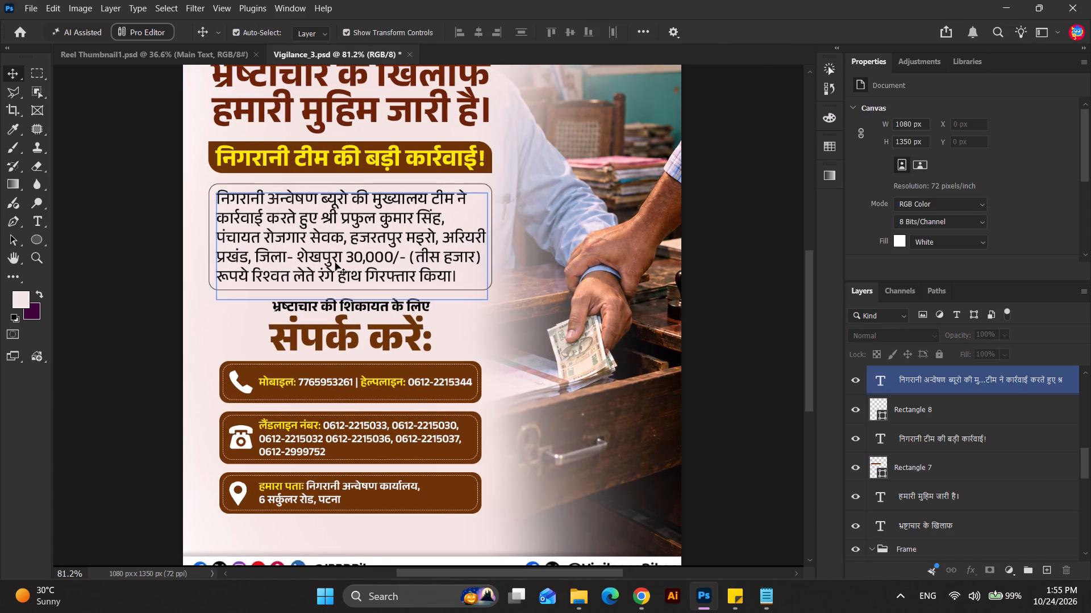
pyautogui.doubleClick(335, 263)
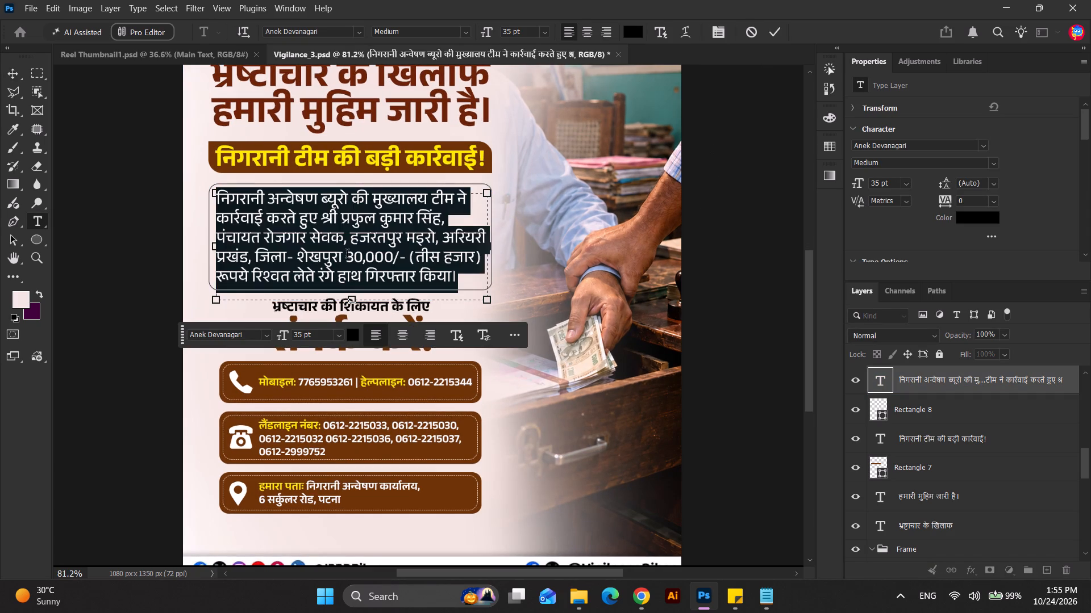
pyautogui.moveTo(347, 255); pyautogui.dragTo(279, 279)
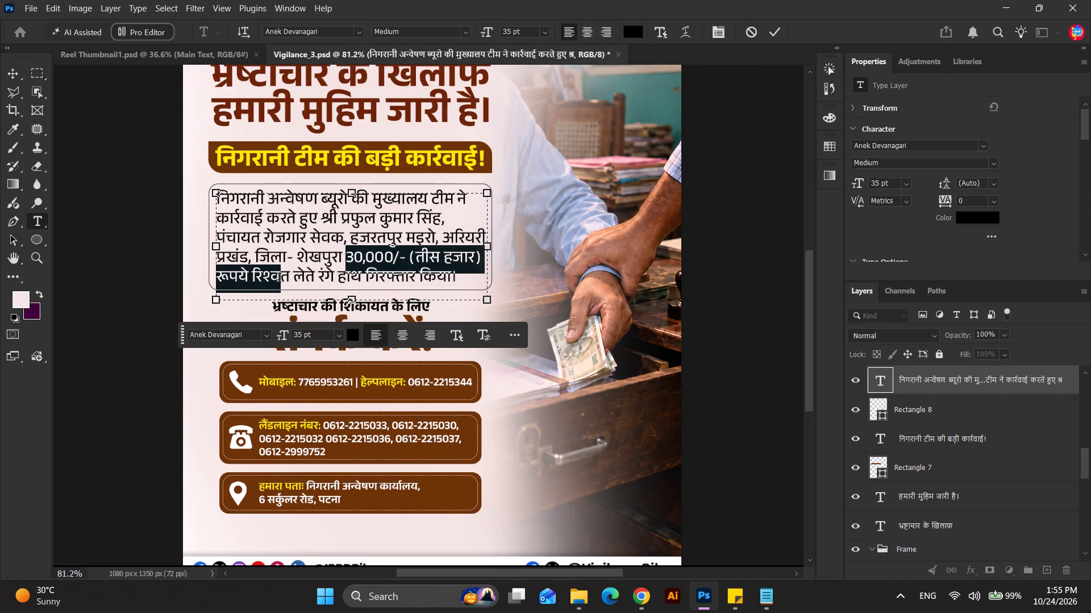
pyautogui.moveTo(279, 279); pyautogui.dragTo(313, 278)
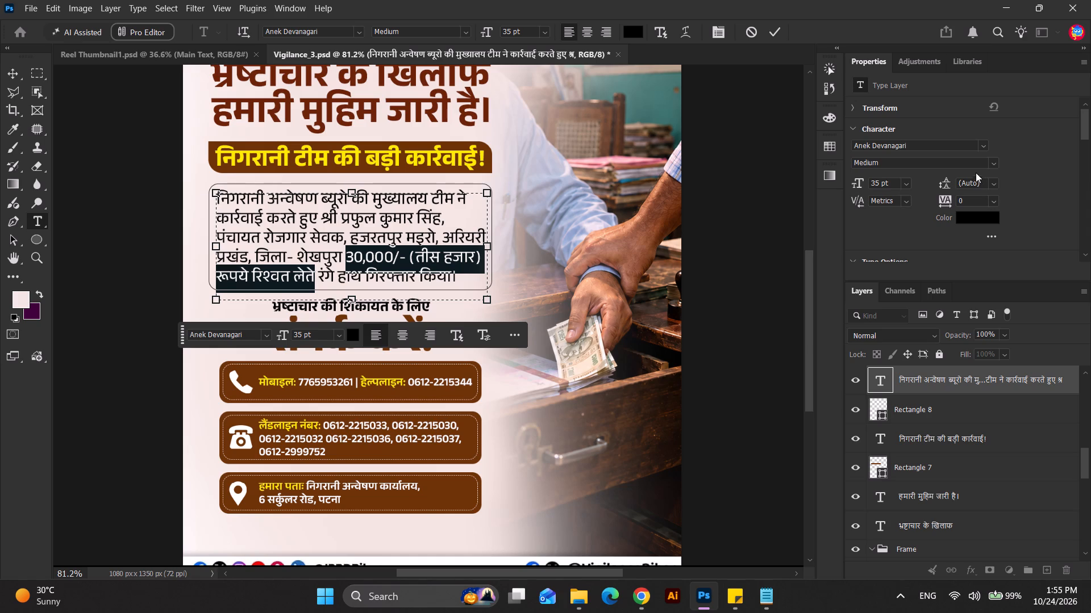
pyautogui.click(994, 164)
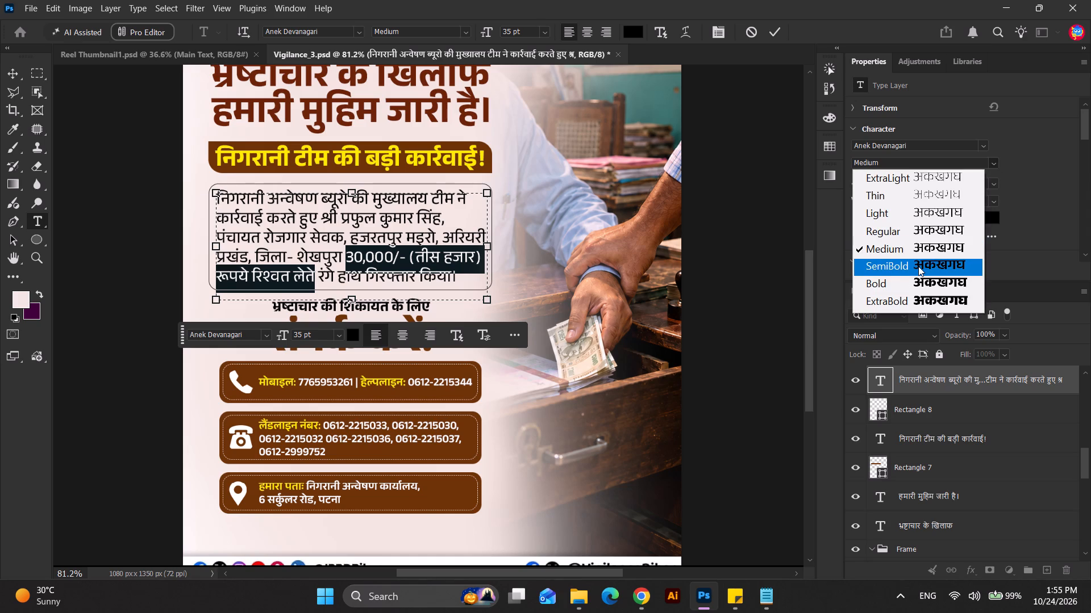
pyautogui.click(916, 281)
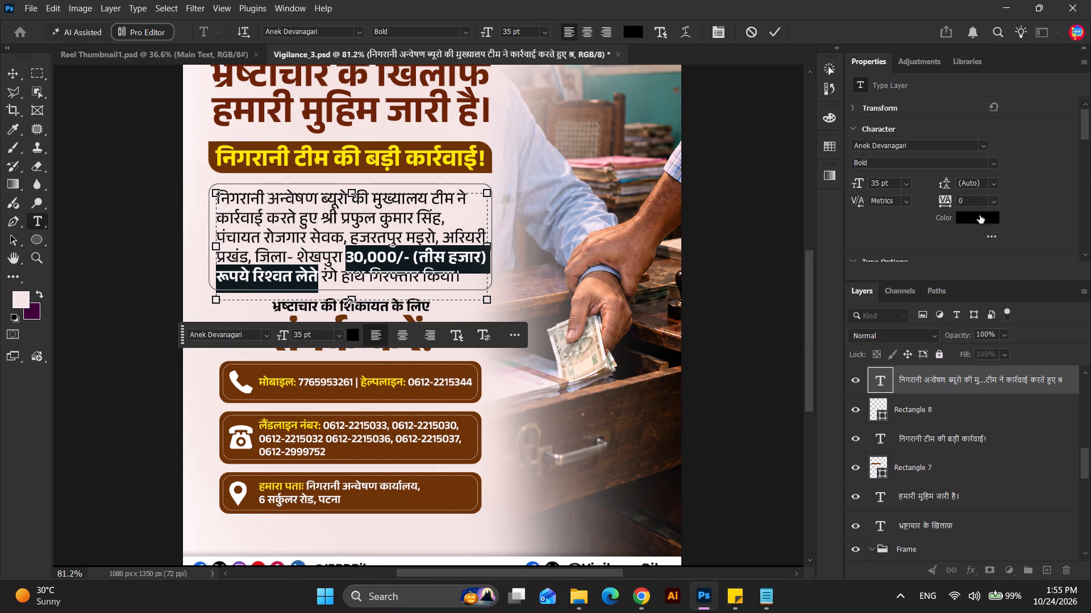
pyautogui.click(774, 35)
pyautogui.click(751, 200)
# Recolour the headline line "हमारी मुहिम जारी है।" to near-black #060504.
pyautogui.click(383, 112)
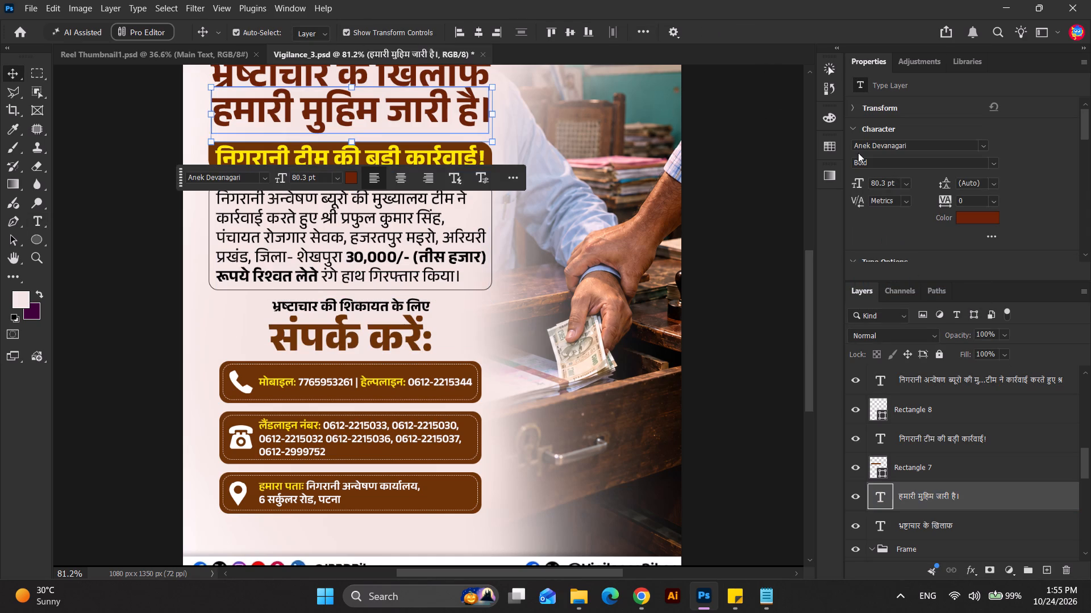
pyautogui.scroll(-7, 432, 79)
pyautogui.click(271, 127)
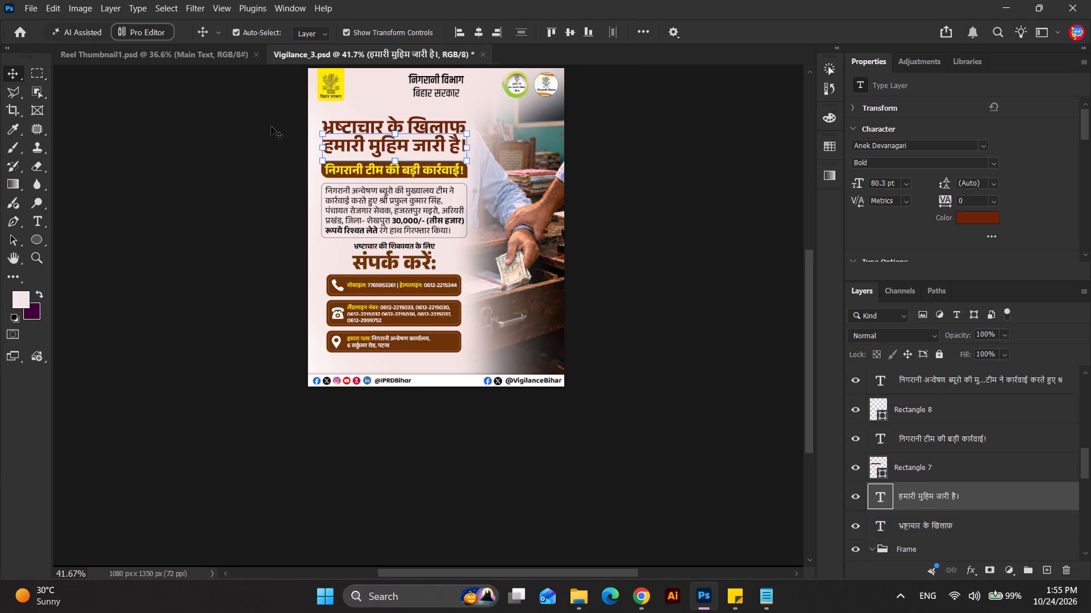
pyautogui.scroll(4, 371, 122)
pyautogui.click(382, 166)
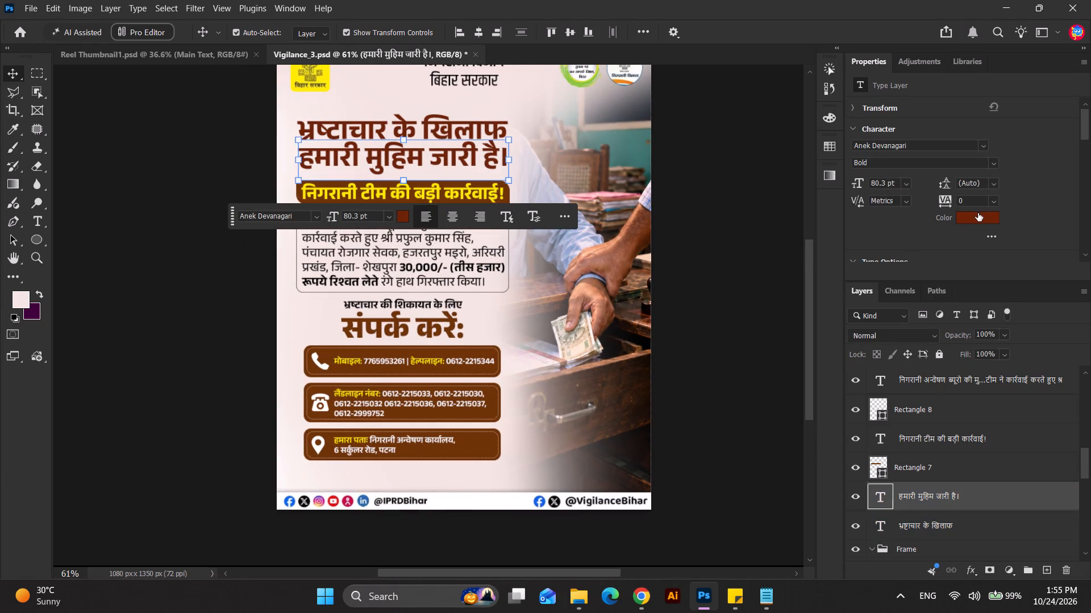
pyautogui.click(978, 213)
pyautogui.moveTo(752, 310); pyautogui.dragTo(742, 452)
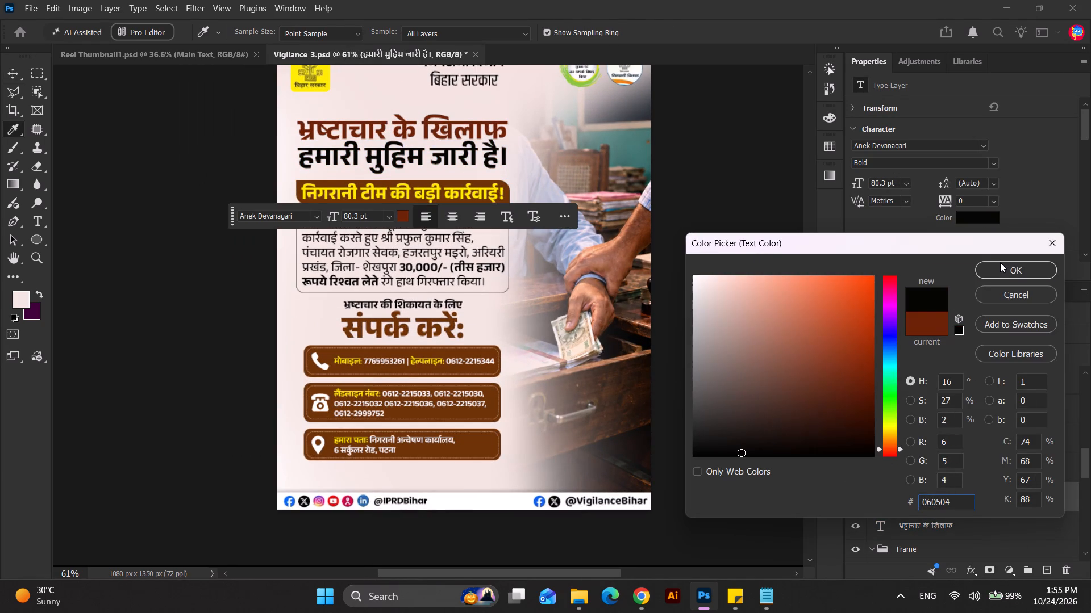
pyautogui.click(1000, 262)
# Recolour the headline line "भ्रष्टाचार के खिलाफ" to dark magenta #63084d and copy the hex code for reuse.
pyautogui.click(472, 121)
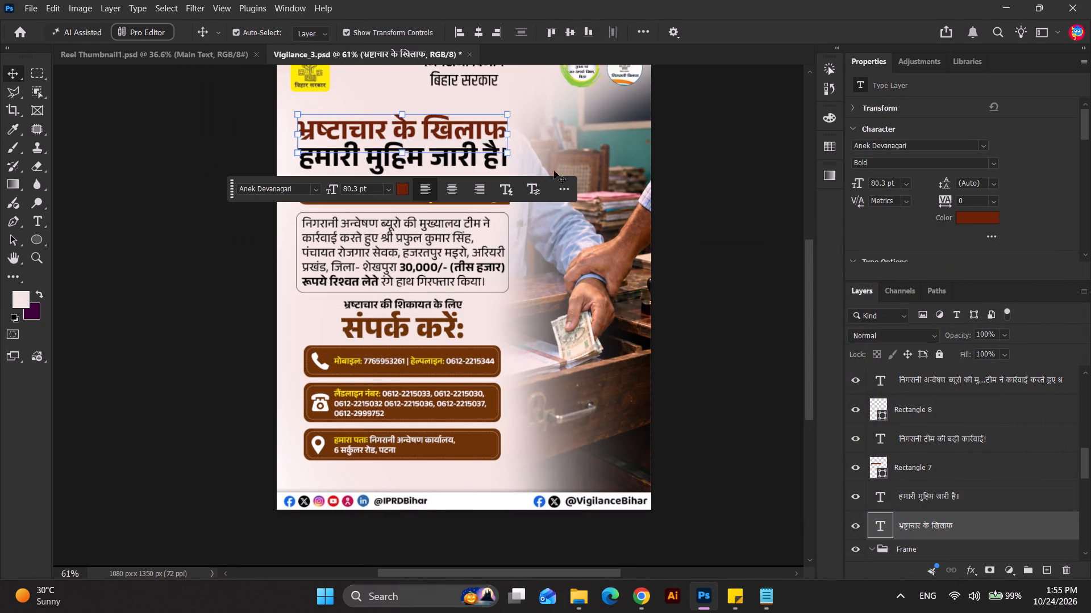
pyautogui.click(967, 216)
pyautogui.click(589, 240)
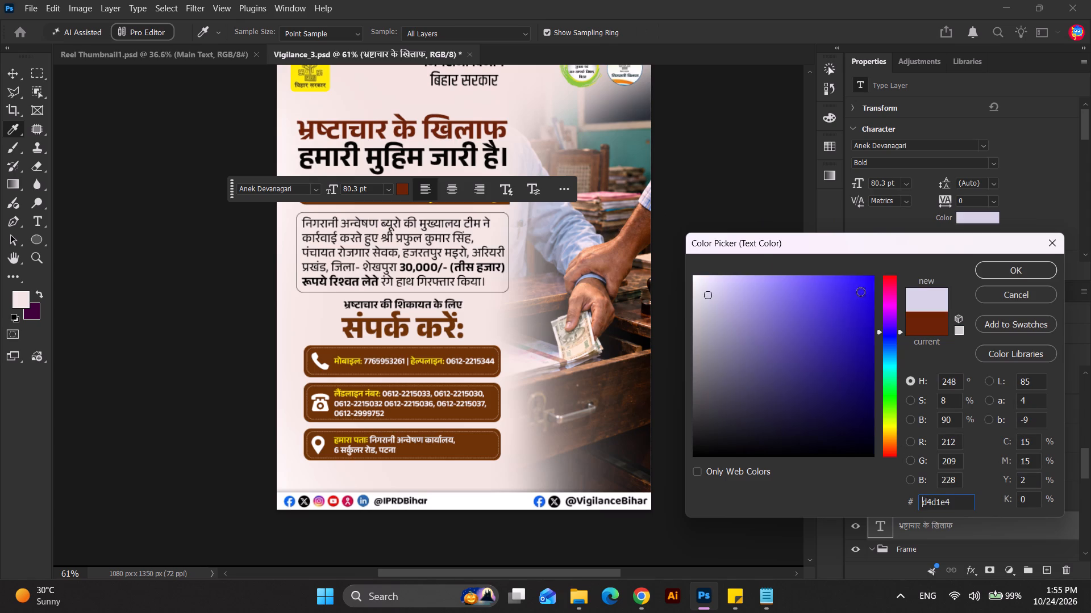
pyautogui.click(869, 373)
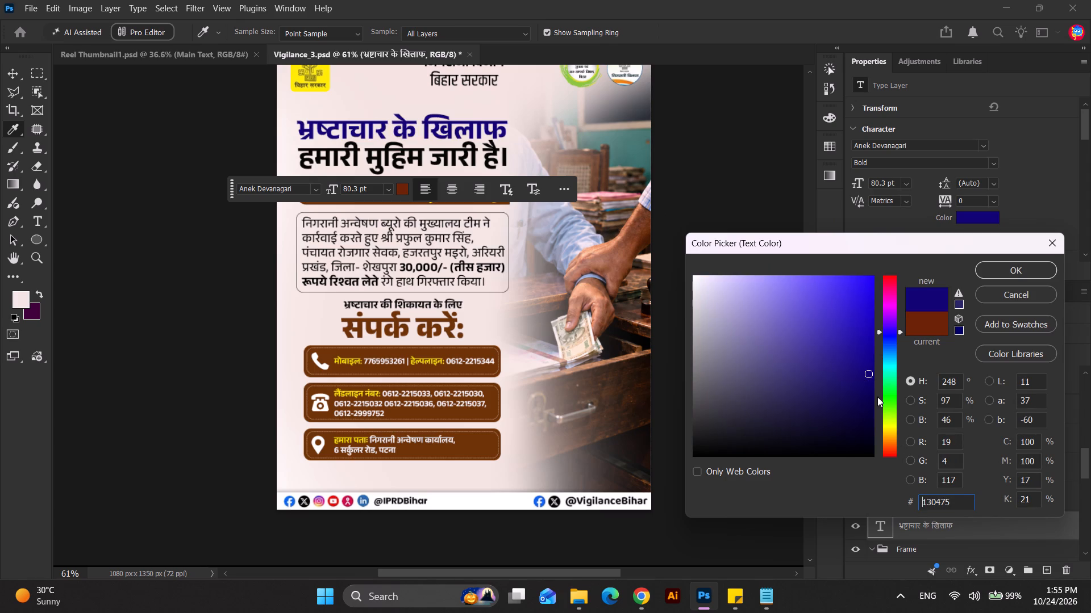
pyautogui.click(889, 304)
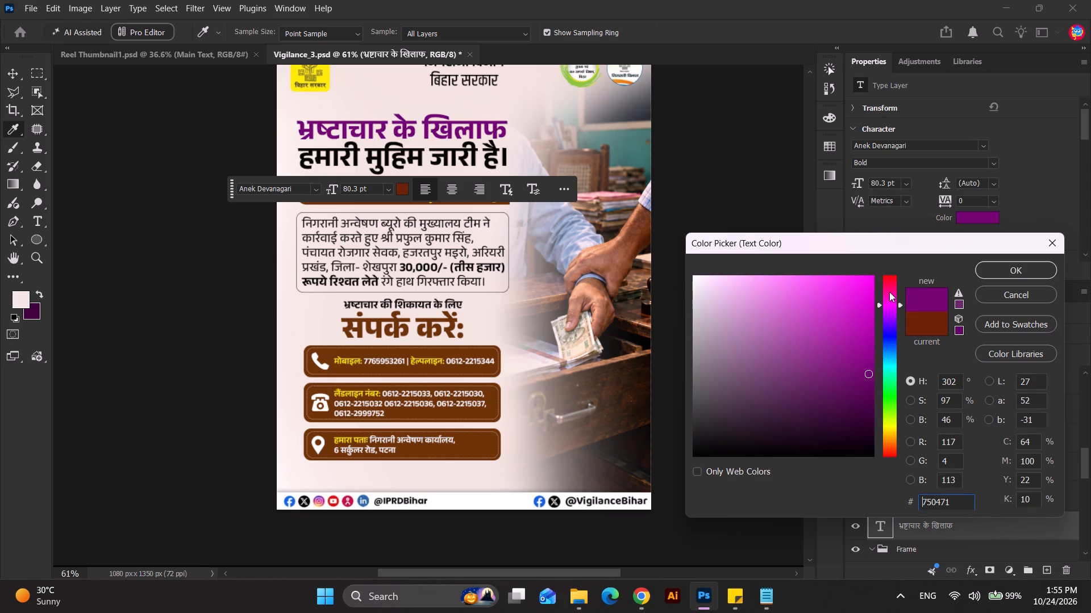
pyautogui.click(889, 291)
pyautogui.click(890, 295)
pyautogui.doubleClick(890, 298)
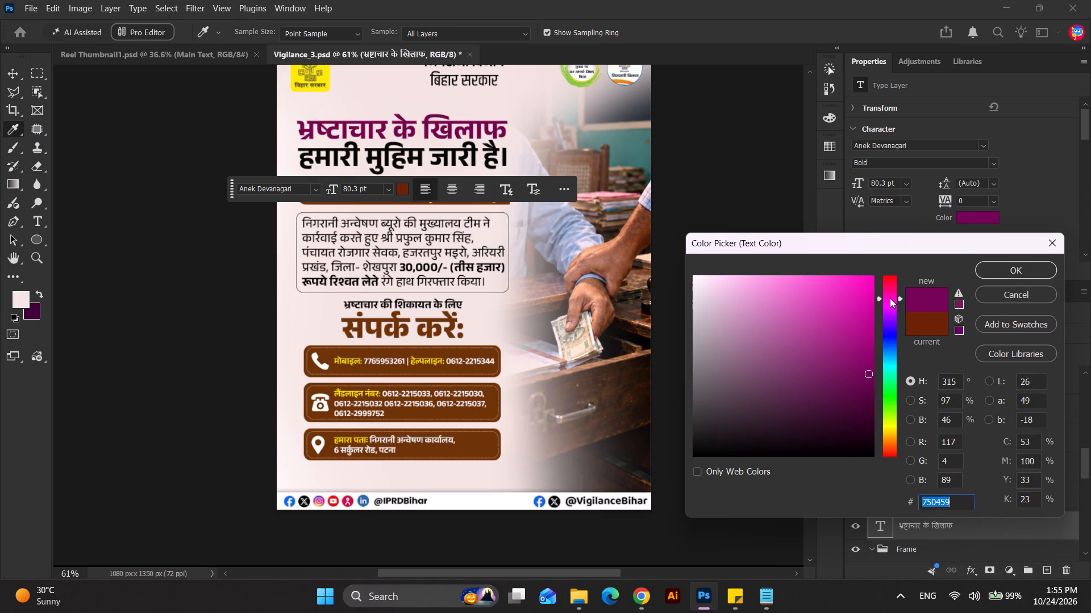
pyautogui.click(861, 398)
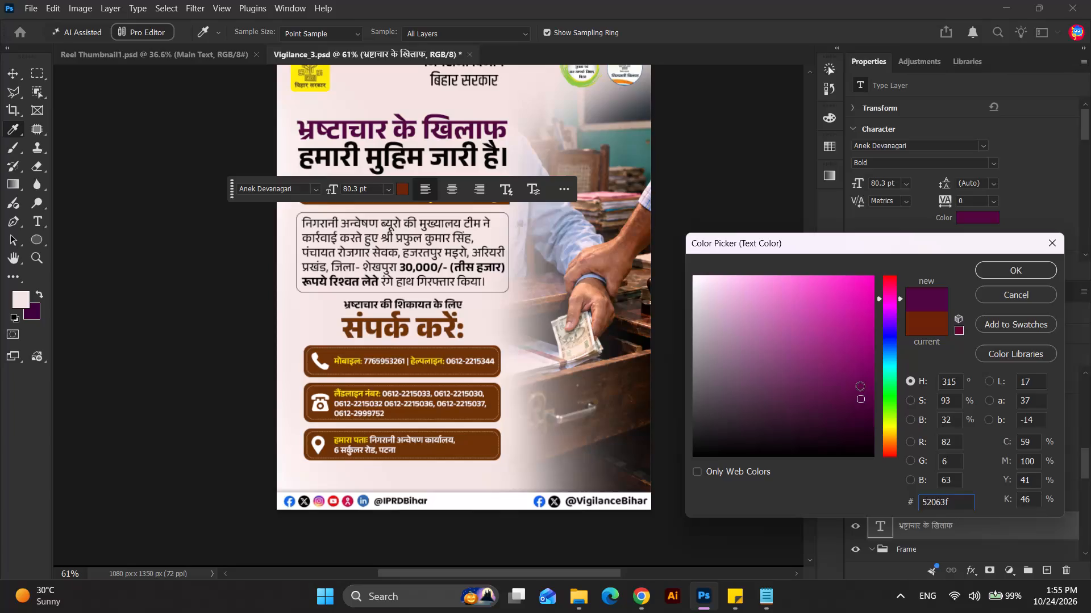
pyautogui.click(860, 386)
pyautogui.moveTo(955, 501); pyautogui.dragTo(893, 499)
pyautogui.hotkey('ctrl', 'c')
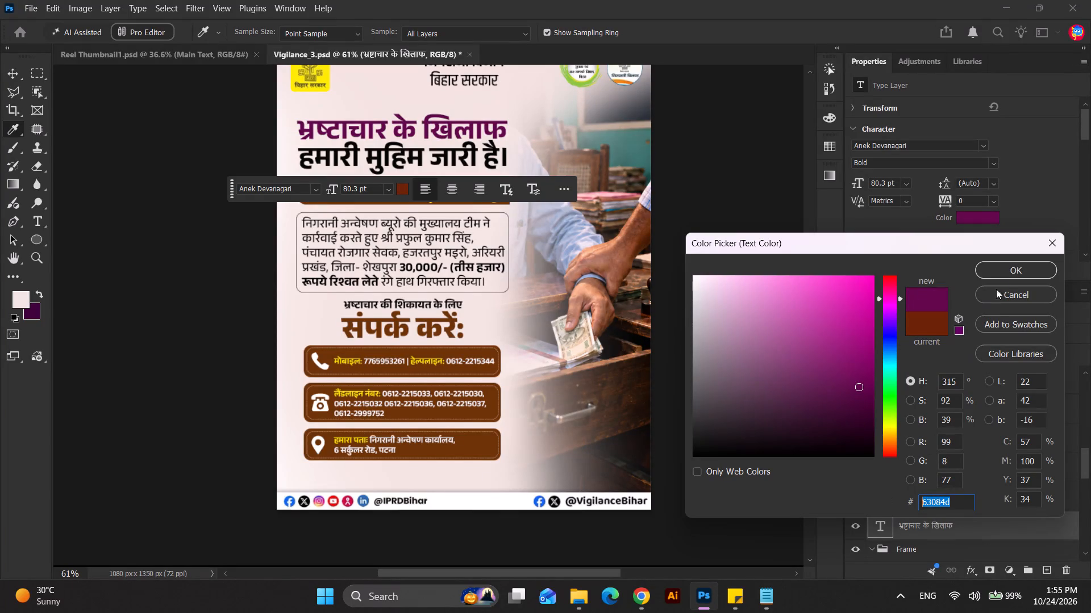
pyautogui.click(1003, 270)
pyautogui.click(768, 231)
# Fill the banner shape behind "निगरानी टीम की बड़ी कार्रवाई!" with the headline's dark magenta.
pyautogui.scroll(3, 391, 204)
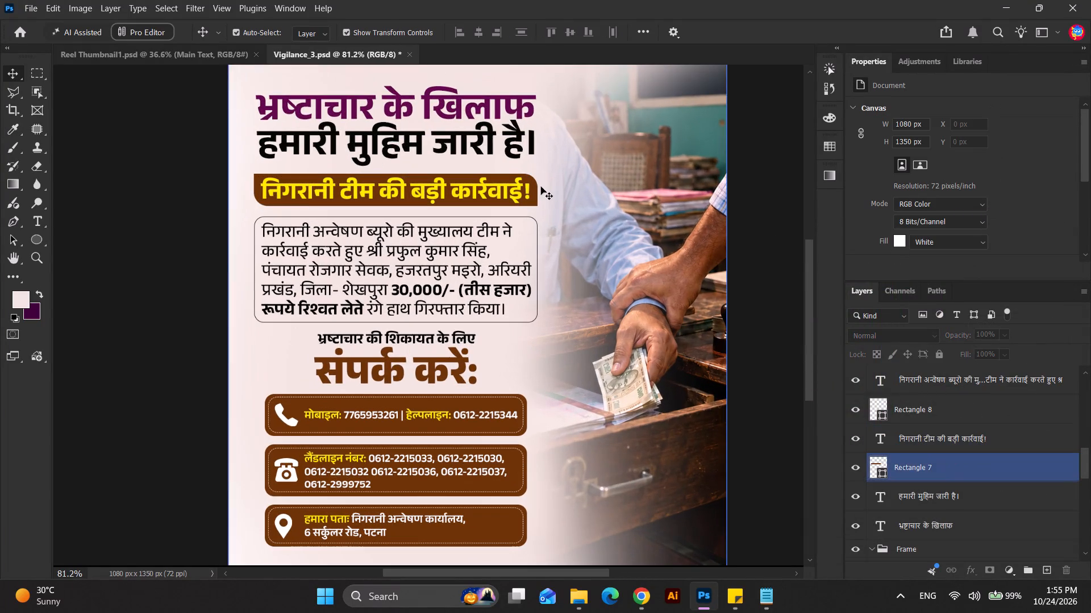
pyautogui.click(536, 188)
pyautogui.click(902, 224)
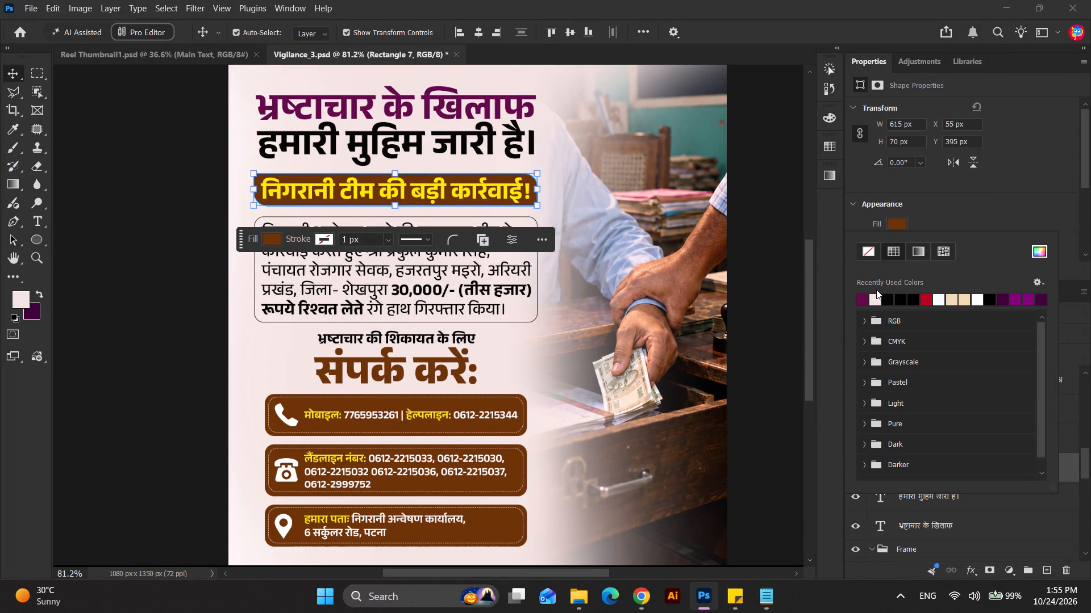
pyautogui.click(865, 297)
pyautogui.click(575, 325)
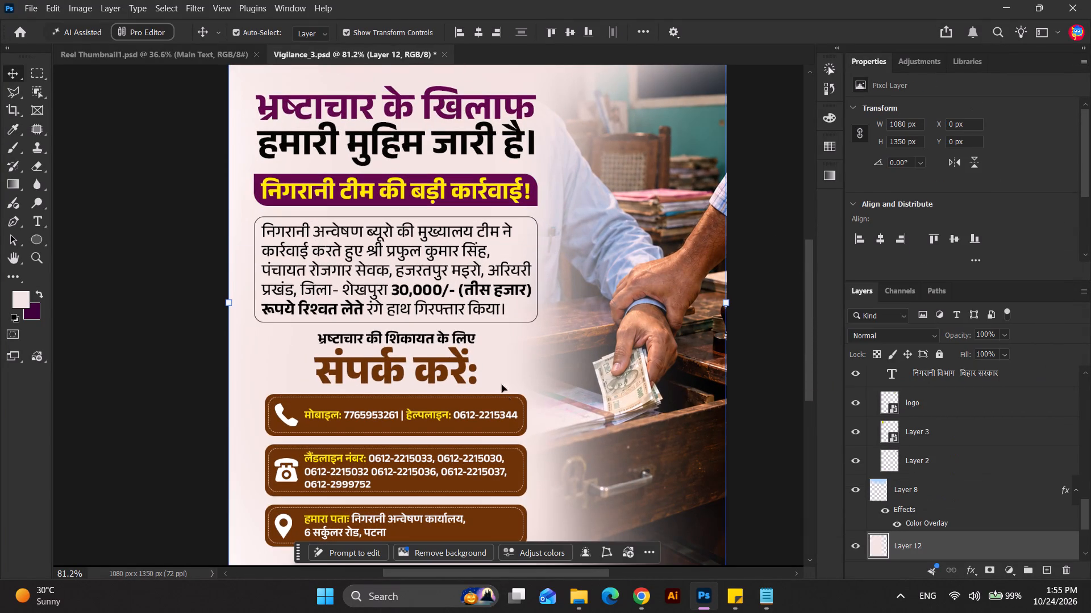
# Recolour only the "संपर्क करें:" line of the contact heading with the copied hex colour #63084d.
pyautogui.click(461, 376)
pyautogui.tripleClick(435, 373)
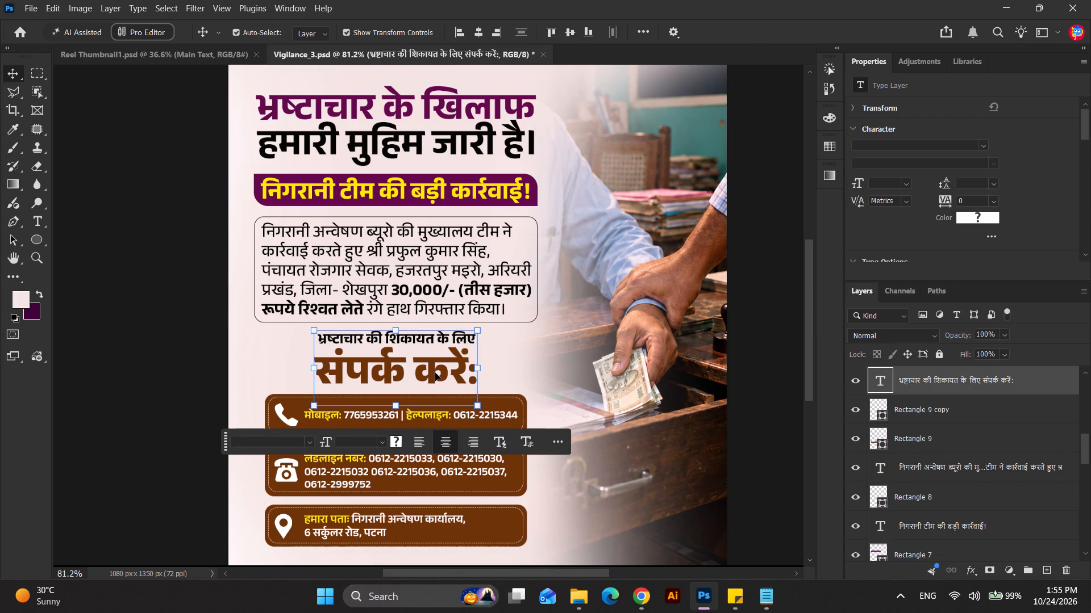
pyautogui.moveTo(475, 373); pyautogui.dragTo(303, 366)
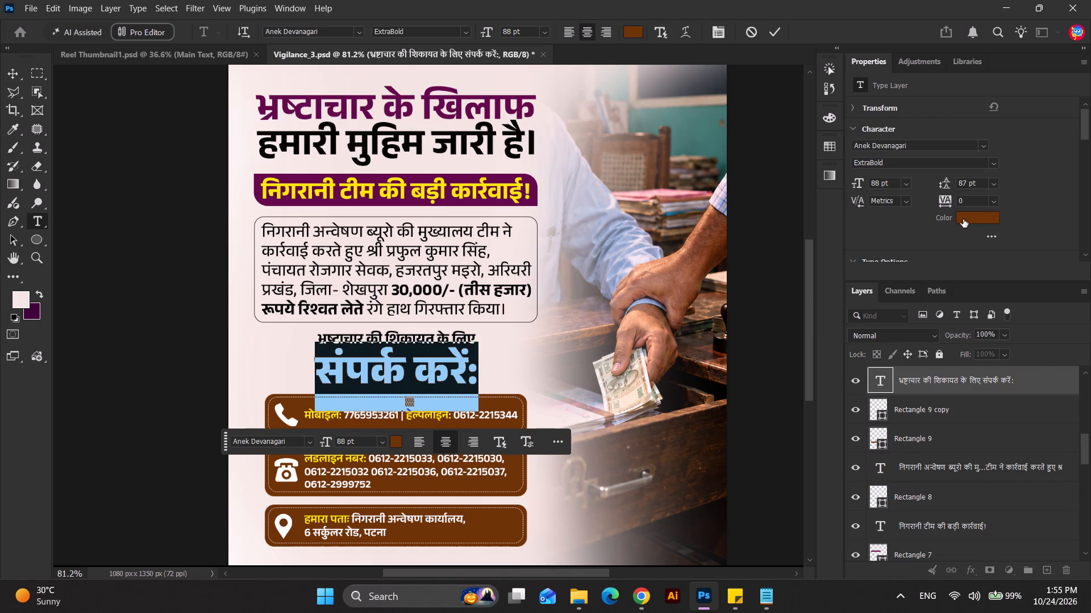
pyautogui.click(964, 219)
pyautogui.hotkey('ctrl', 'v')
pyautogui.click(999, 272)
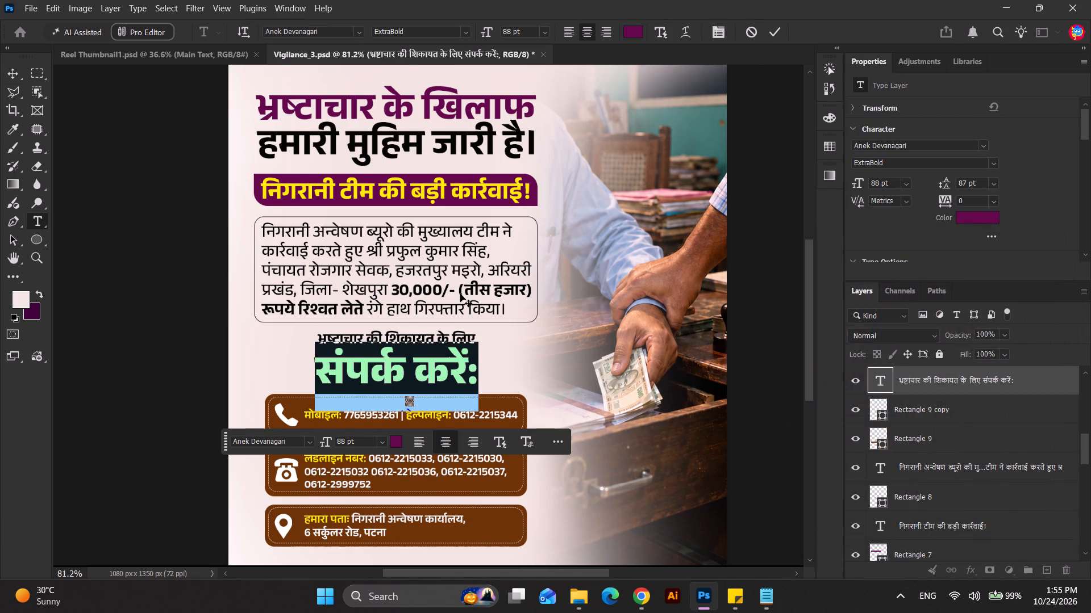
# Recolour the bold phrase "30,000/- (तीस हजार) रूपये रिश्वत लेते" in the body paragraph to #63084d.
pyautogui.doubleClick(447, 293)
pyautogui.moveTo(394, 289); pyautogui.dragTo(390, 309)
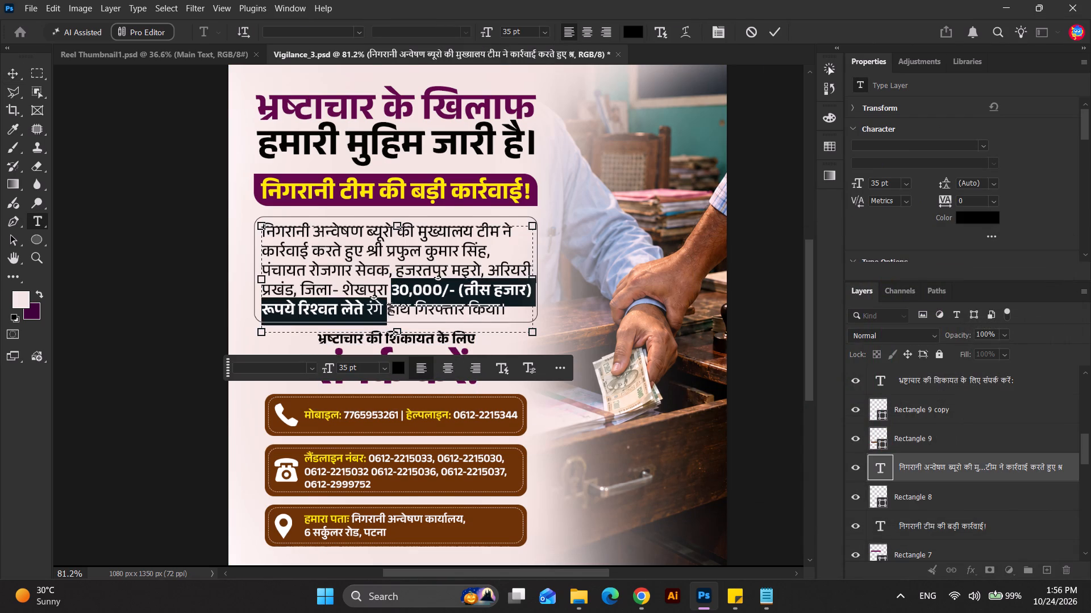
pyautogui.moveTo(390, 309); pyautogui.dragTo(369, 317)
pyautogui.doubleClick(367, 316)
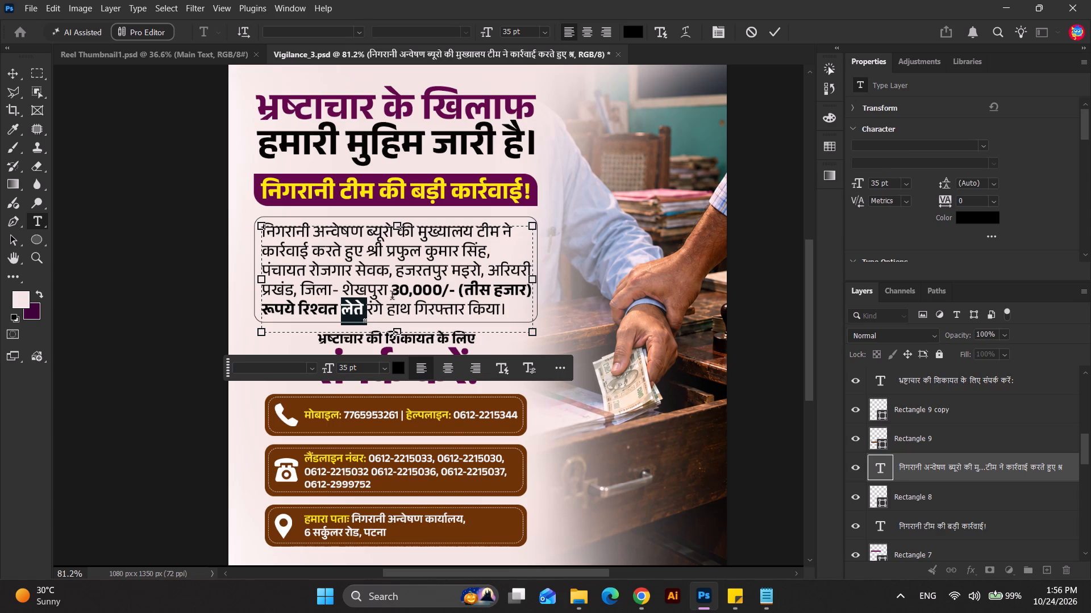
pyautogui.moveTo(392, 295); pyautogui.dragTo(364, 323)
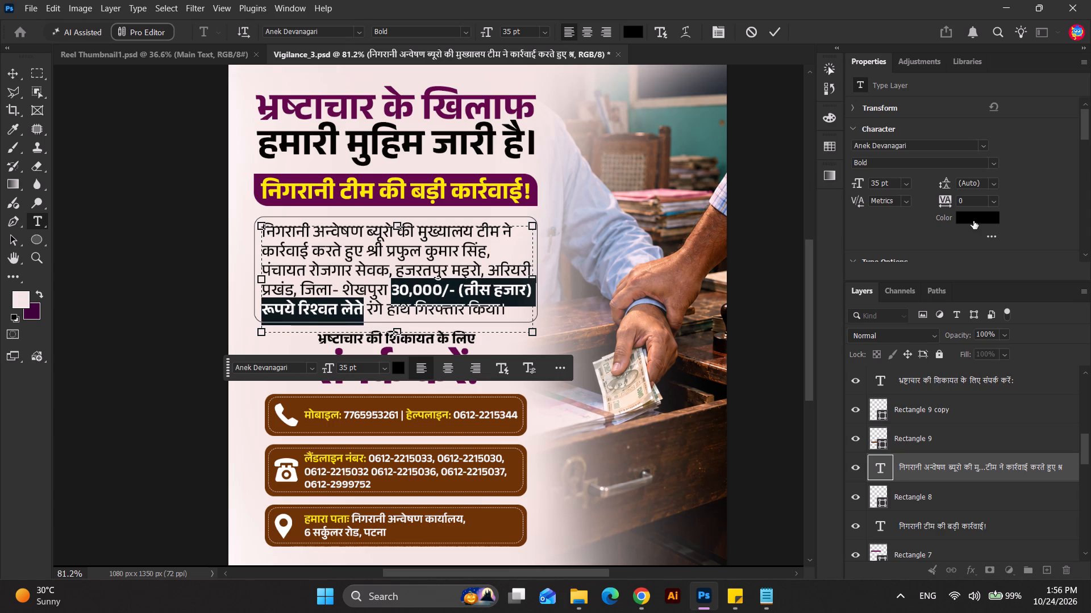
pyautogui.click(973, 221)
pyautogui.hotkey('ctrl', 'v')
pyautogui.click(993, 271)
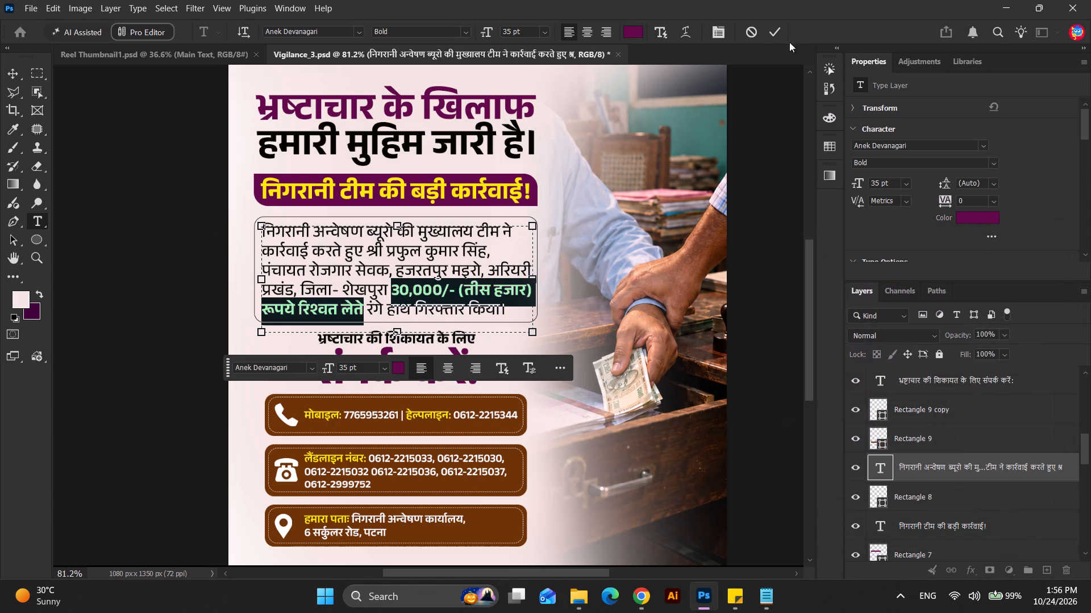
pyautogui.click(773, 36)
pyautogui.click(767, 169)
# Open Vigilance_2 from the Vigilance folder, updating its text layers, to check its colour styling, and close it again.
pyautogui.hotkey('alt', 'Tab')
pyautogui.hotkey('alt', 'Tab')
pyautogui.hotkey('alt', 'Tab')
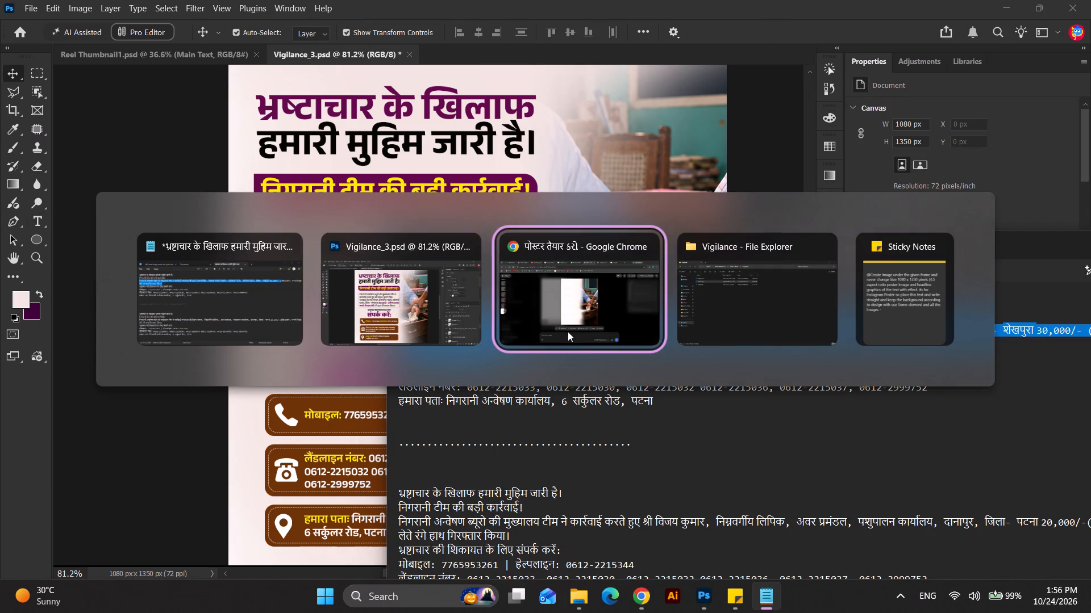
pyautogui.hotkey('alt', 'Tab')
pyautogui.click(540, 343)
pyautogui.keyDown('ctrl'); pyautogui.scroll(9, 200, 207); pyautogui.keyUp('ctrl')
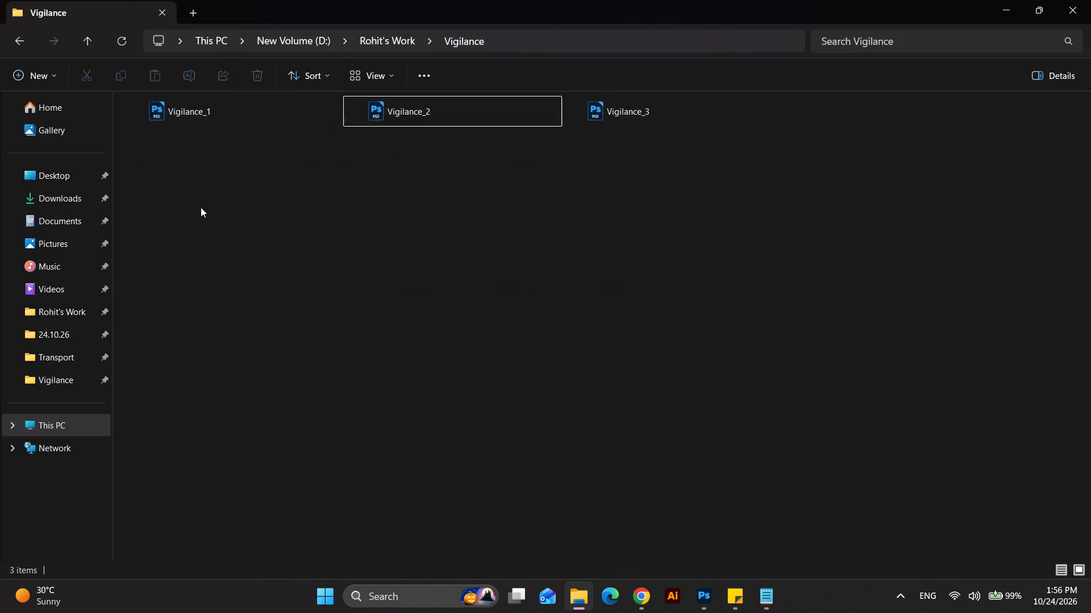
pyautogui.keyDown('ctrl'); pyautogui.scroll(20, 201, 207); pyautogui.keyUp('ctrl')
pyautogui.keyDown('ctrl'); pyautogui.scroll(3, 201, 207); pyautogui.keyUp('ctrl')
pyautogui.click(277, 267)
pyautogui.doubleClick(274, 177)
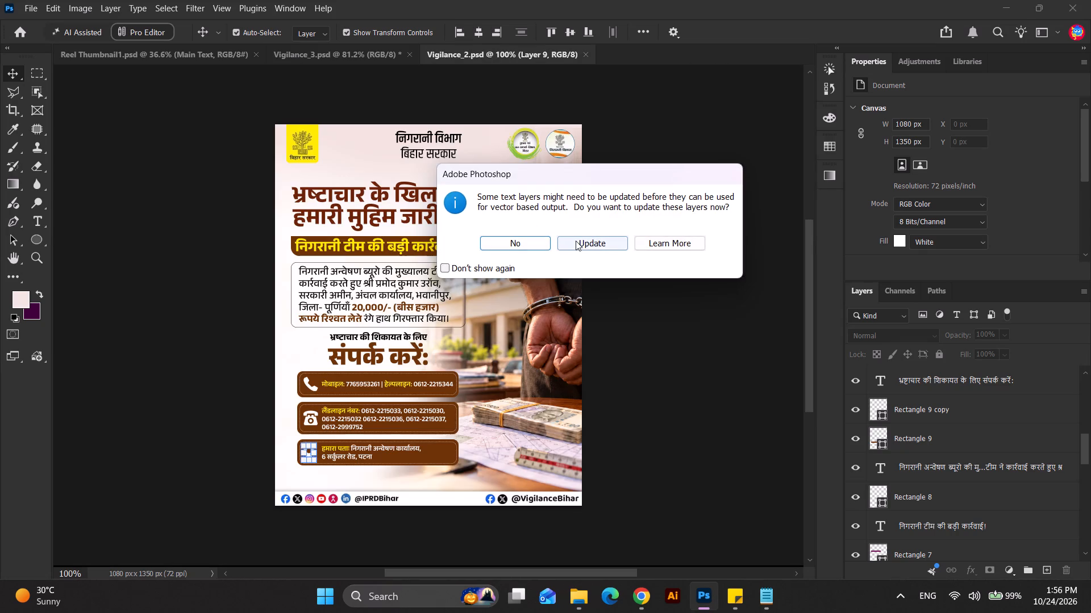
pyautogui.click(576, 241)
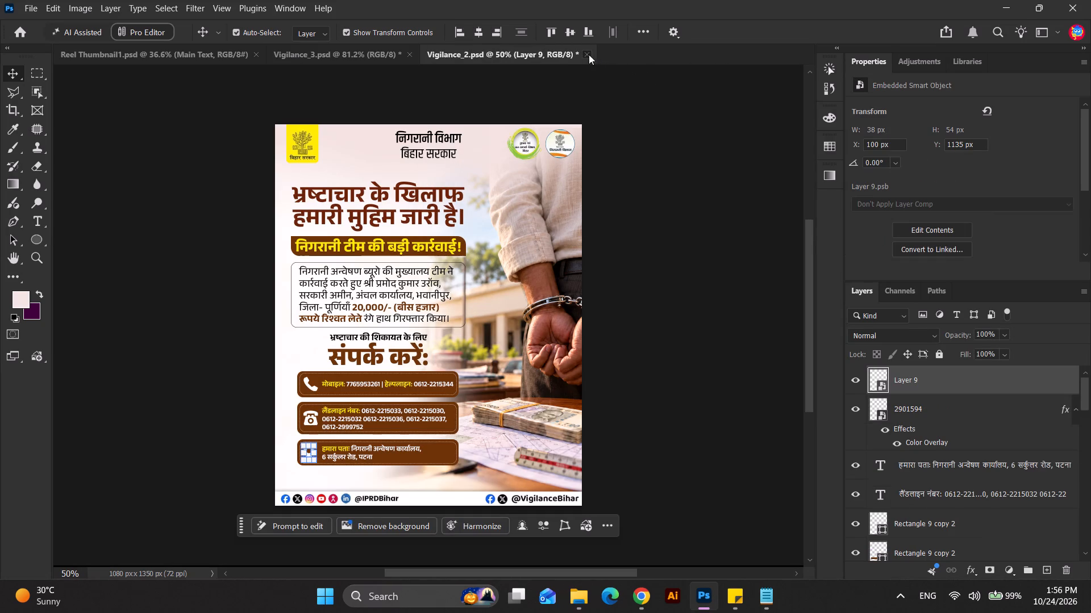
pyautogui.click(589, 54)
pyautogui.click(563, 238)
# Fill the mobile and helpline contact box with the same dark magenta as the headline.
pyautogui.scroll(-2, 472, 337)
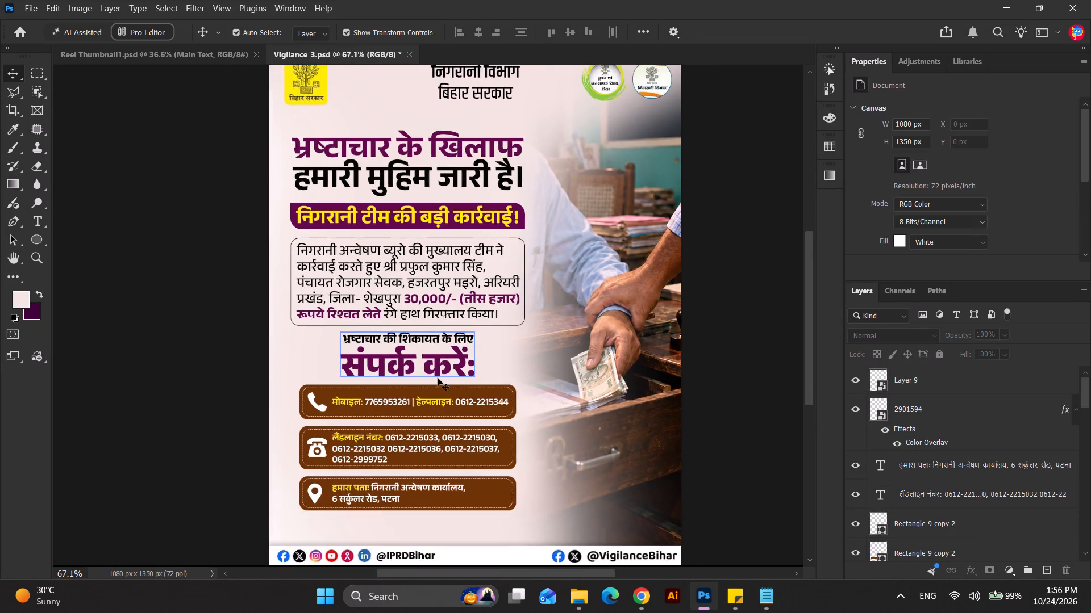
pyautogui.scroll(-2, 438, 378)
pyautogui.scroll(9, 480, 401)
pyautogui.click(504, 410)
pyautogui.click(501, 411)
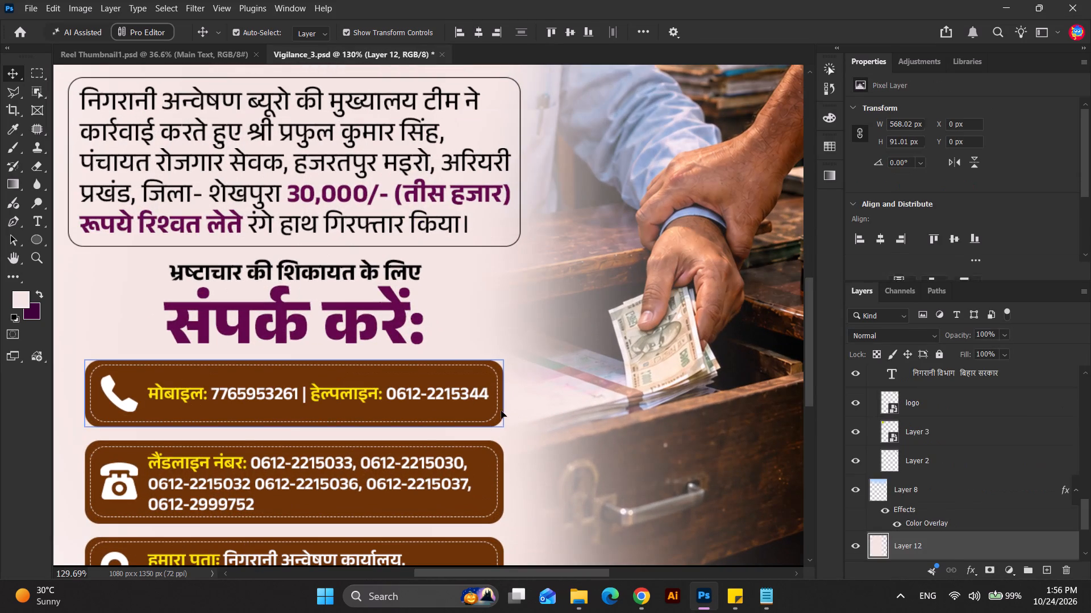
pyautogui.click(897, 226)
pyautogui.click(863, 299)
# Fill the landline number box and the address box with the same dark magenta.
pyautogui.scroll(-3, 614, 186)
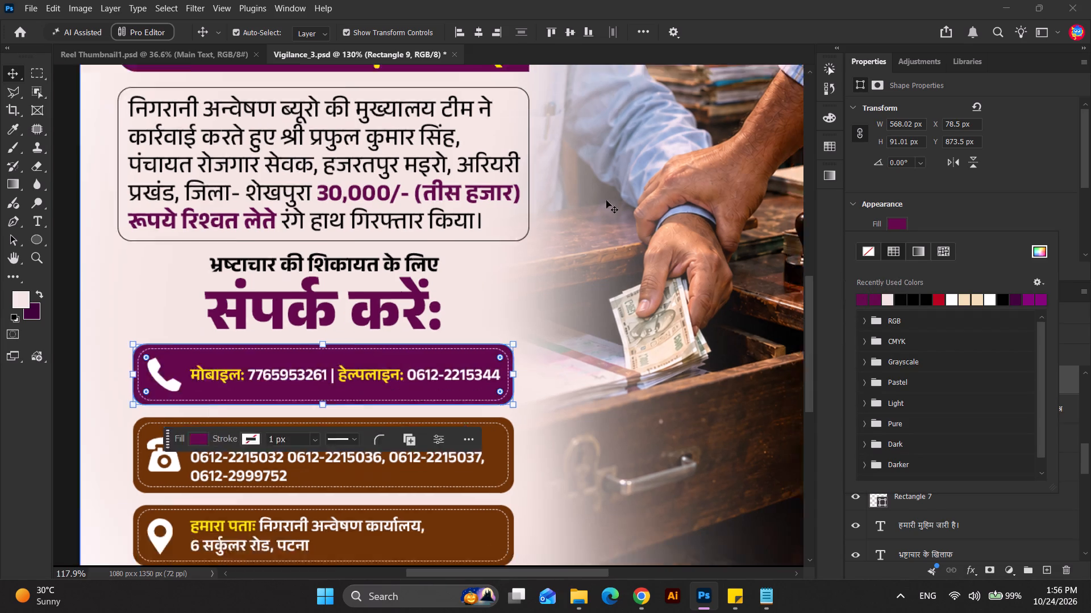
pyautogui.scroll(-1, 606, 200)
pyautogui.click(533, 418)
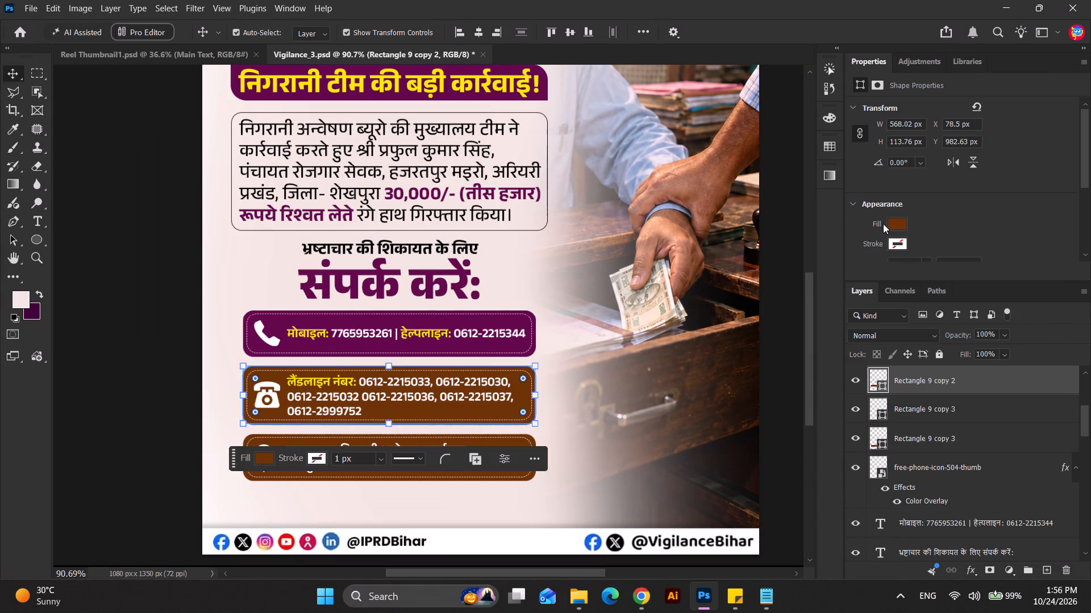
pyautogui.click(894, 222)
pyautogui.click(865, 303)
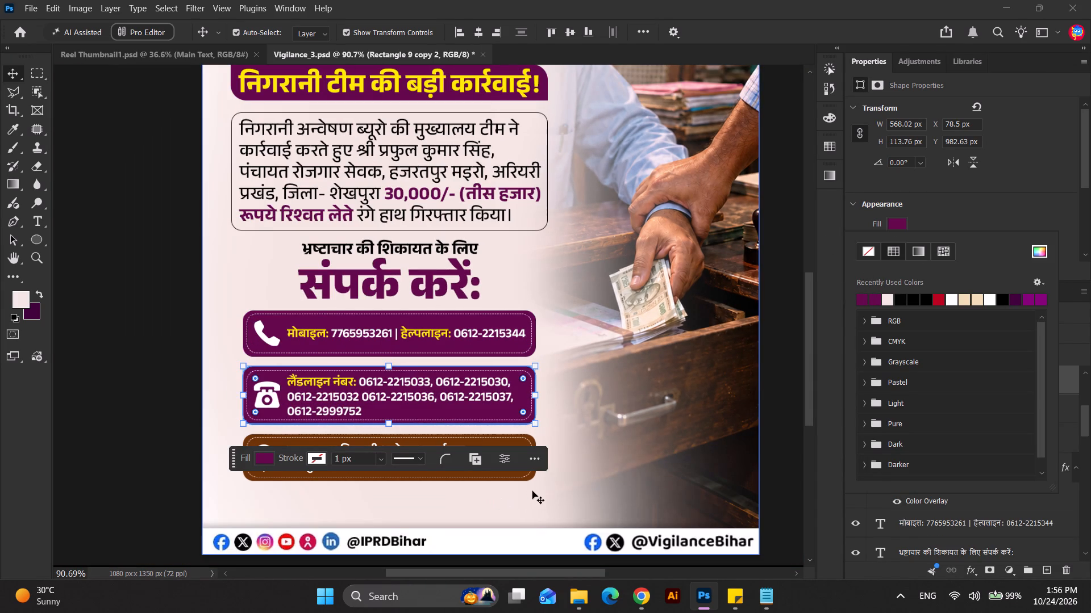
pyautogui.click(533, 477)
pyautogui.click(897, 224)
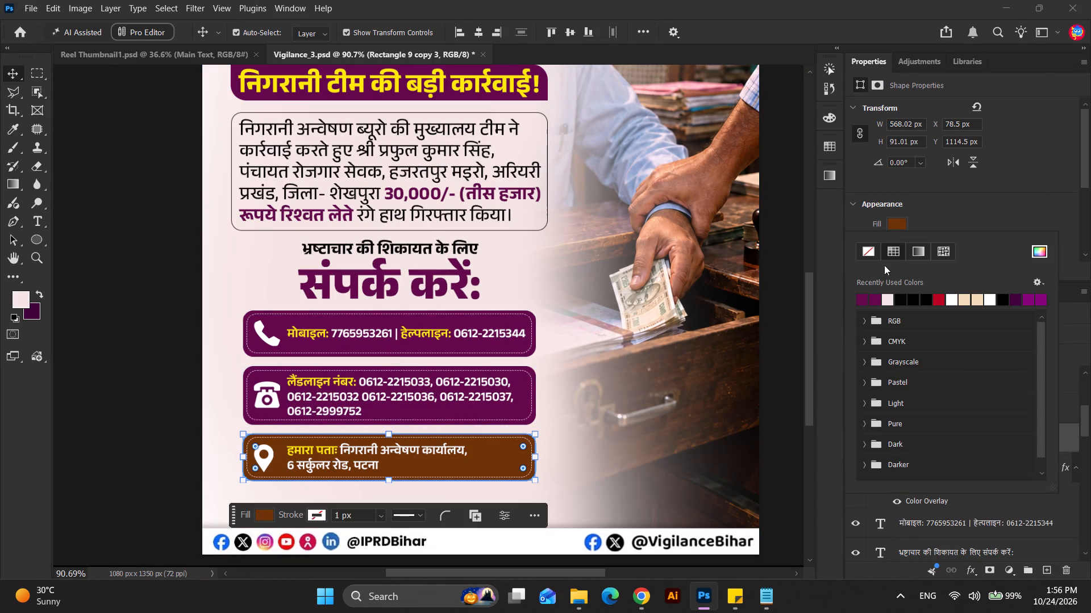
pyautogui.click(863, 297)
pyautogui.scroll(-5, 579, 335)
pyautogui.click(254, 395)
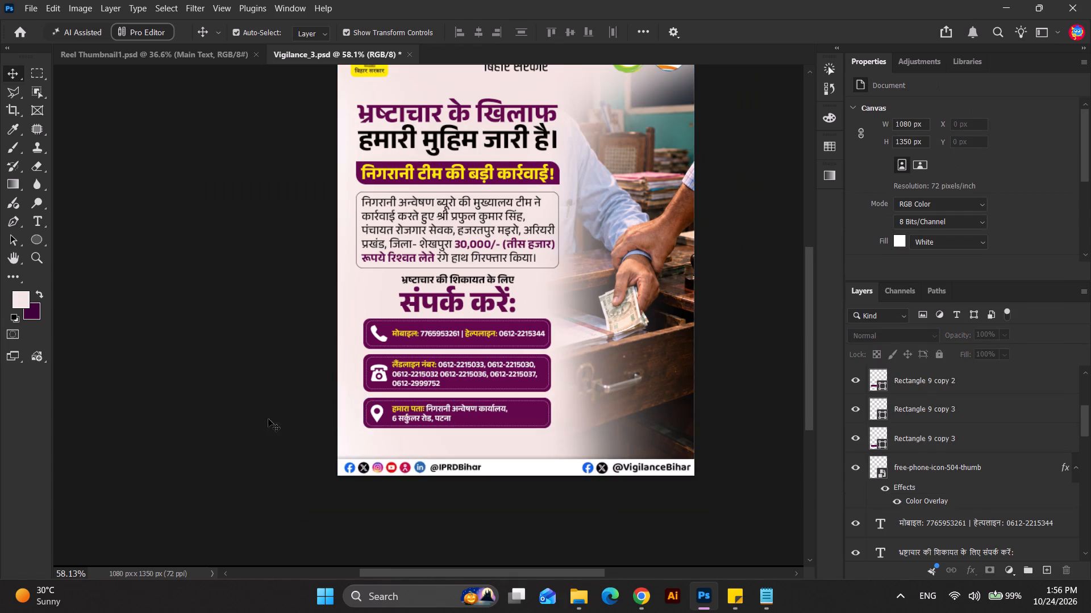
# Place the Notepad source text side by side with the poster to compare the Sheikhpura arrest wording.
pyautogui.scroll(-5, 278, 446)
pyautogui.scroll(3, 530, 136)
pyautogui.click(726, 226)
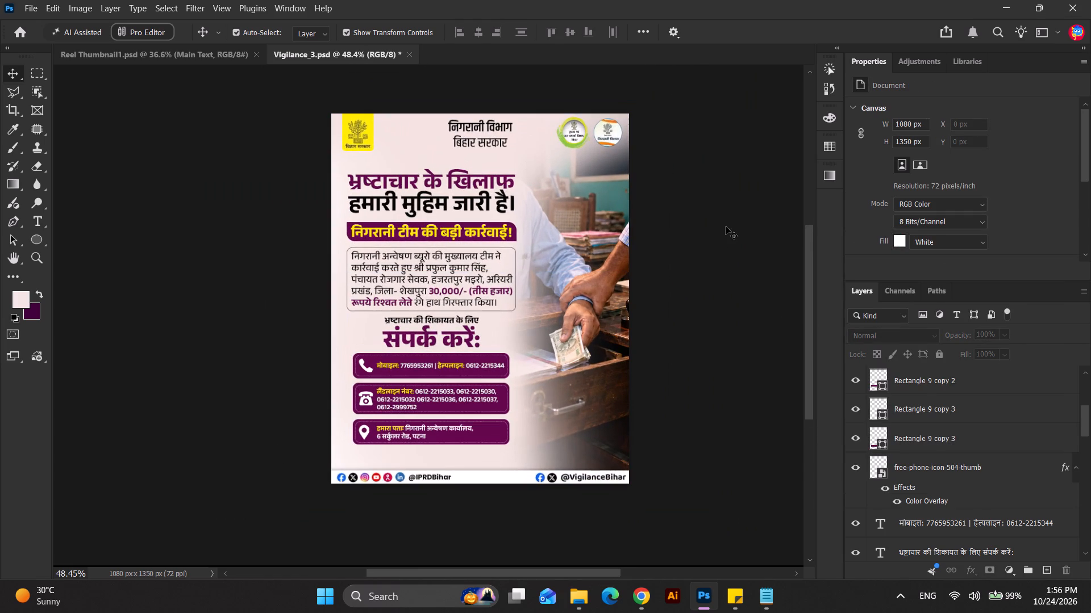
pyautogui.scroll(3, 707, 232)
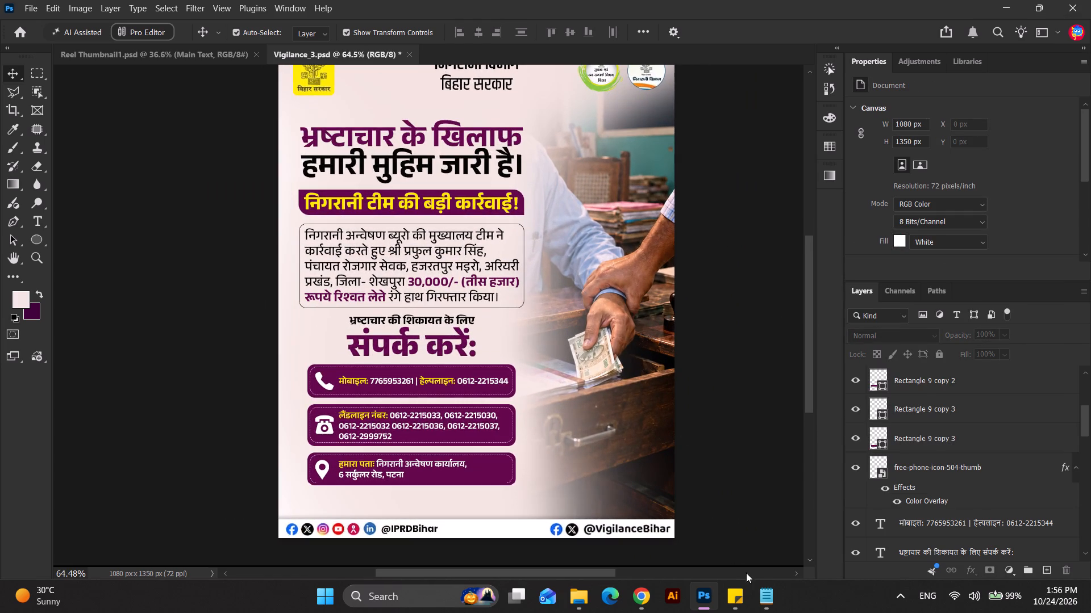
pyautogui.click(765, 599)
pyautogui.moveTo(1002, 245); pyautogui.dragTo(1001, 263)
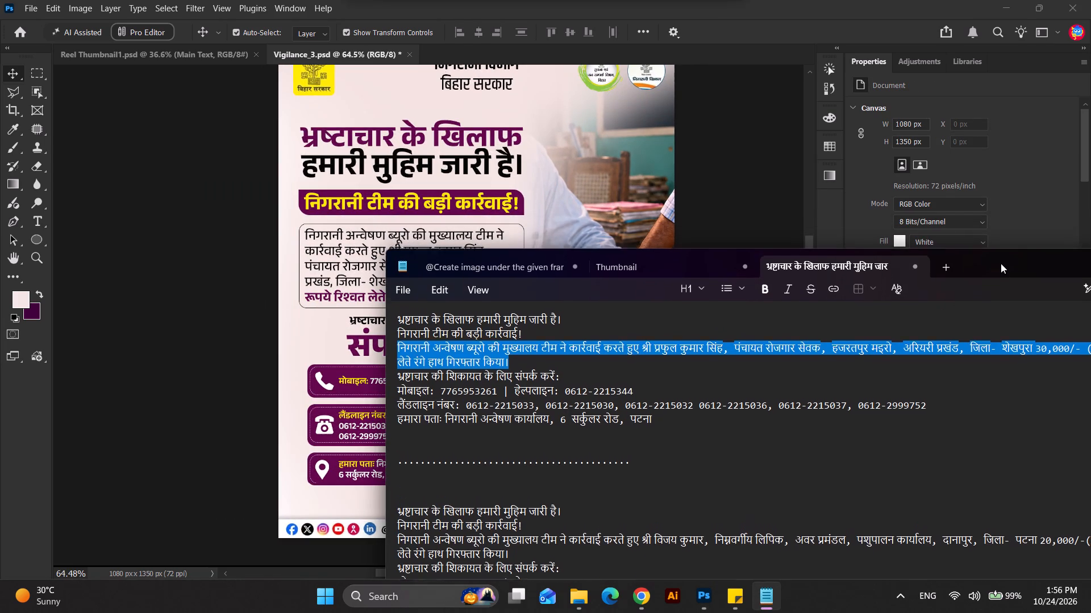
pyautogui.moveTo(1001, 263); pyautogui.dragTo(1089, 237)
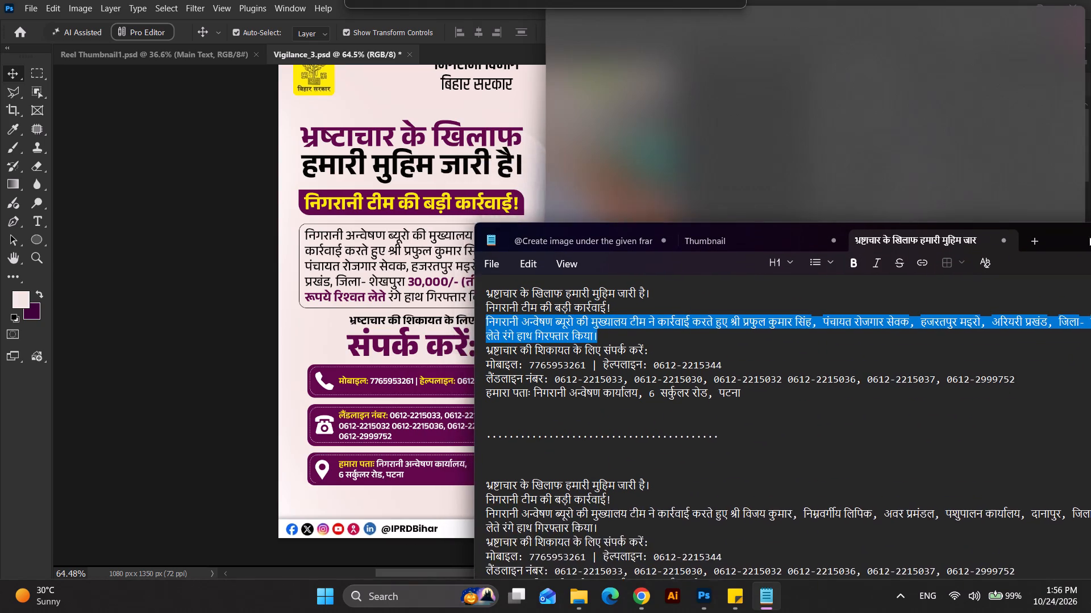
pyautogui.moveTo(1089, 237); pyautogui.dragTo(1075, 258)
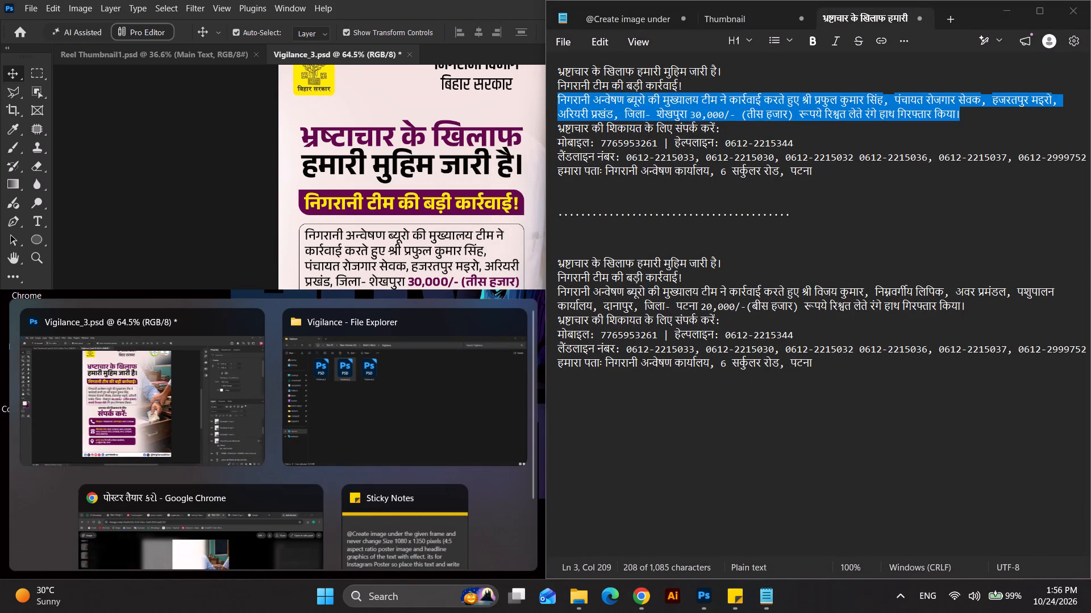
pyautogui.click(136, 262)
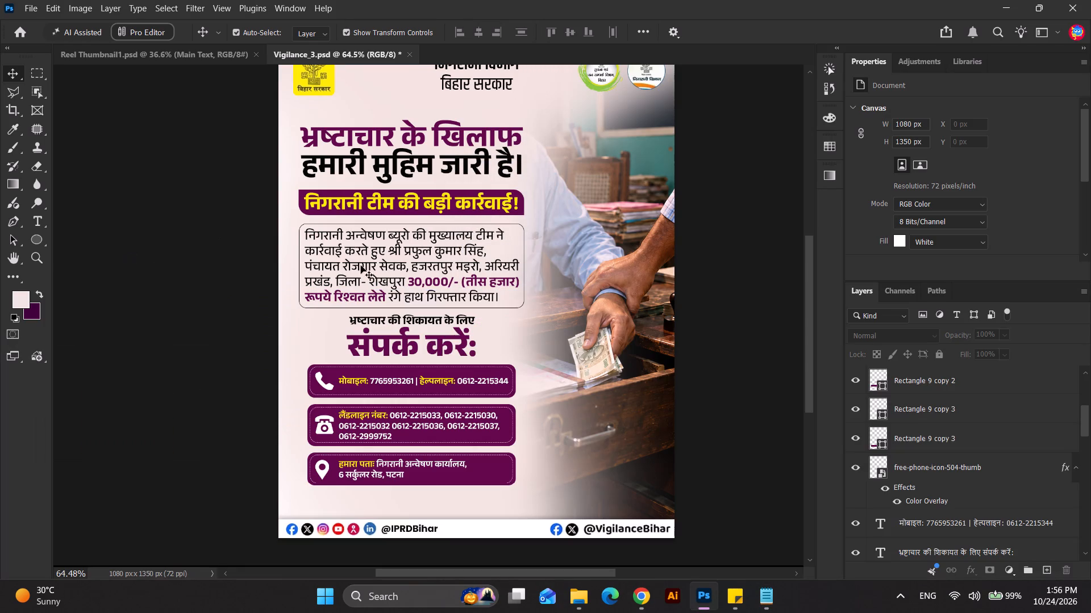
pyautogui.hotkey('alt', 'Tab')
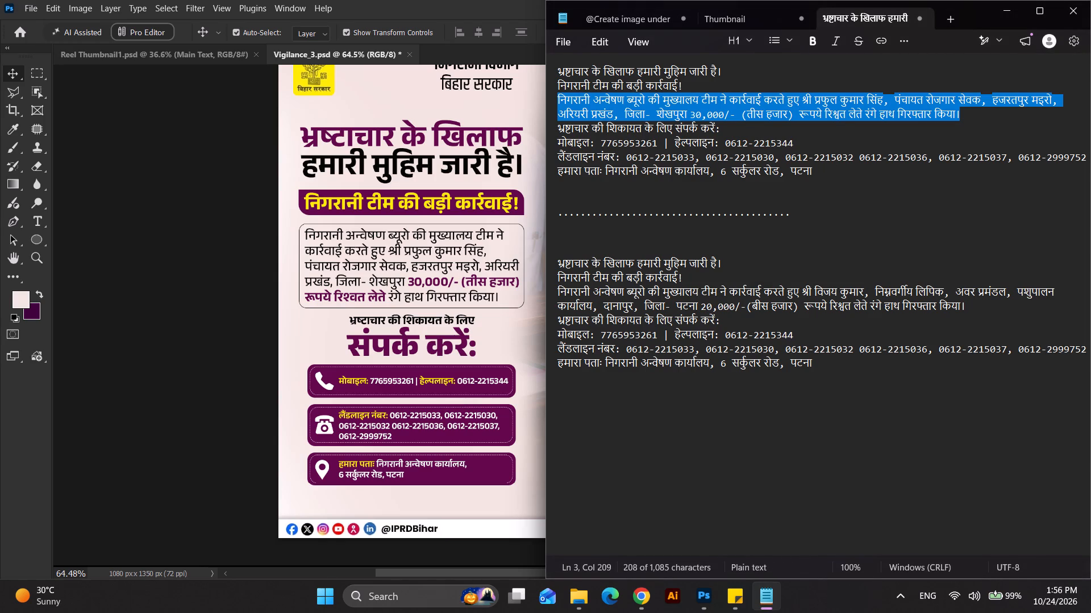
# Replace the mobile number in the poster's first contact box with the one copied from the Notepad source text.
pyautogui.moveTo(600, 142); pyautogui.dragTo(634, 145)
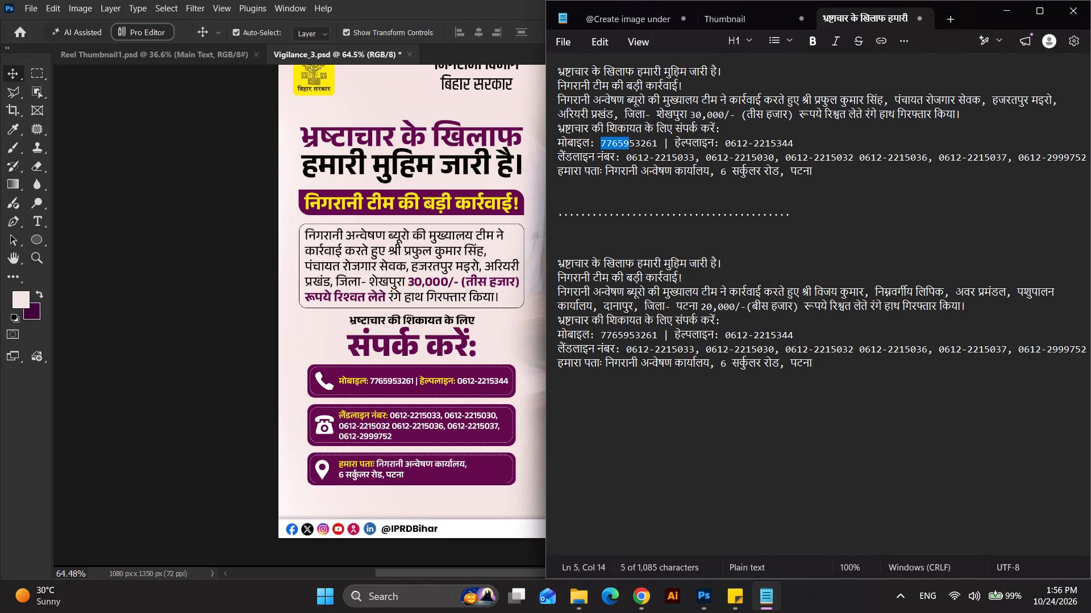
pyautogui.moveTo(634, 145); pyautogui.dragTo(657, 145)
pyautogui.hotkey('ctrl', 'c')
pyautogui.hotkey('alt', 'Tab')
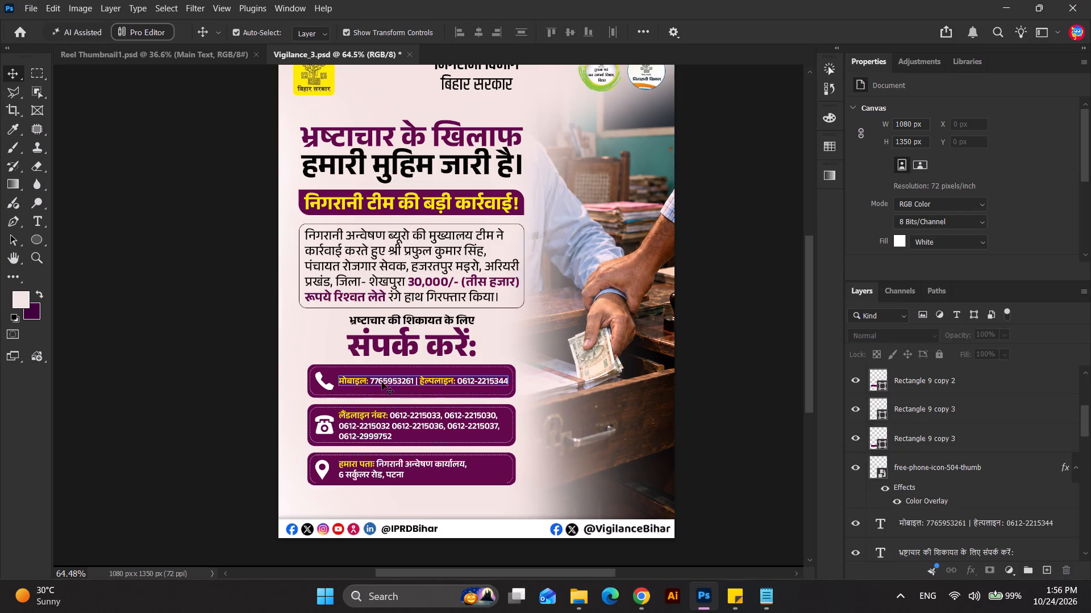
pyautogui.doubleClick(382, 381)
pyautogui.scroll(7, 382, 381)
pyautogui.moveTo(363, 383); pyautogui.dragTo(423, 390)
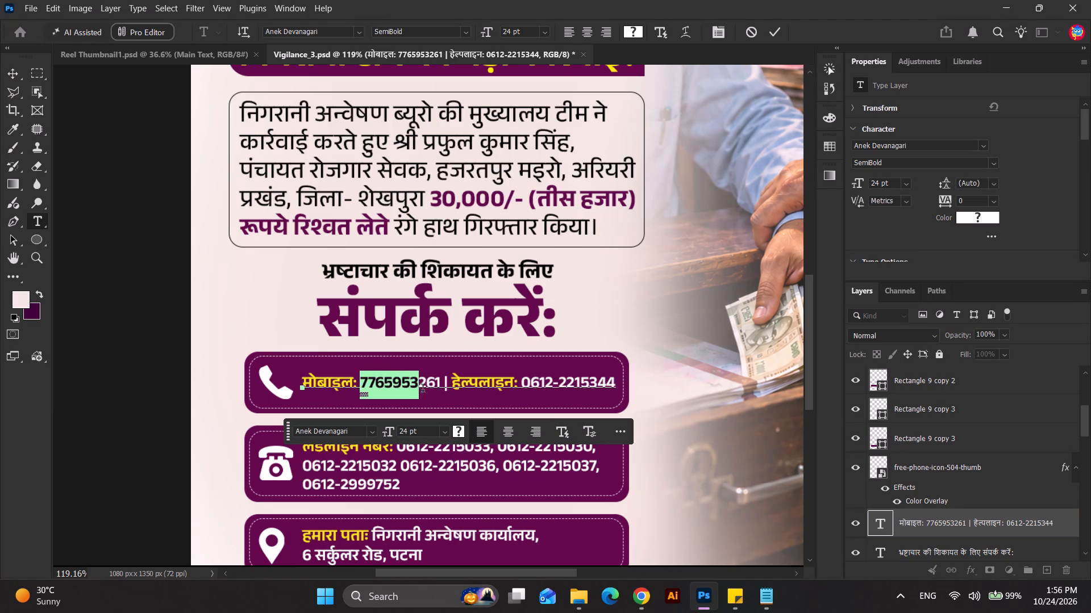
pyautogui.moveTo(423, 390); pyautogui.dragTo(439, 389)
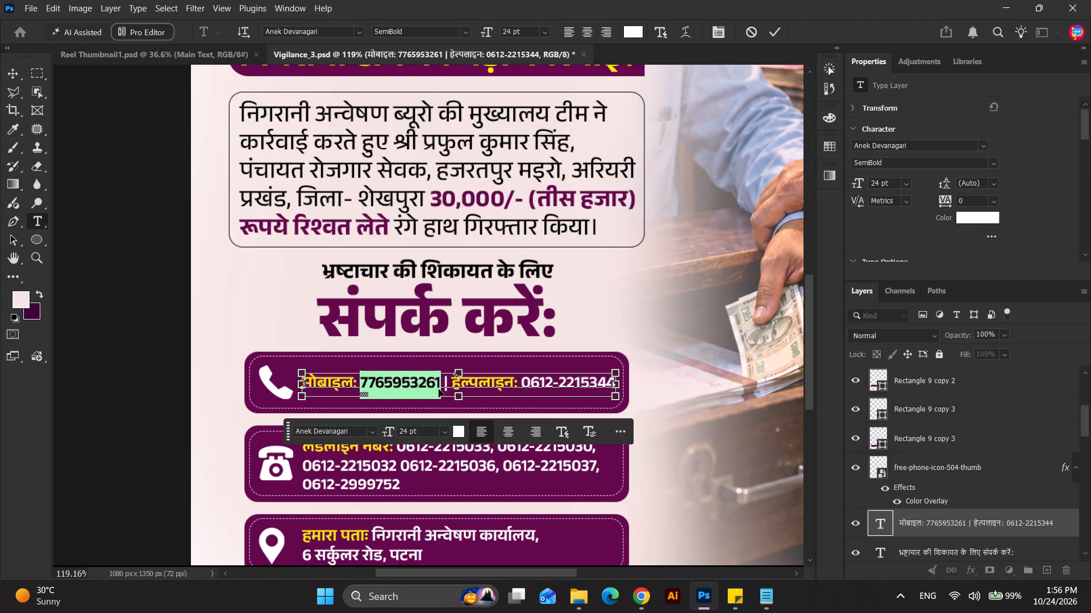
pyautogui.hotkey('ctrl', 'v')
# Shrink the Notepad window and float it over the poster's photo side, keeping the contact boxes uncovered.
pyautogui.hotkey('alt', 'Tab')
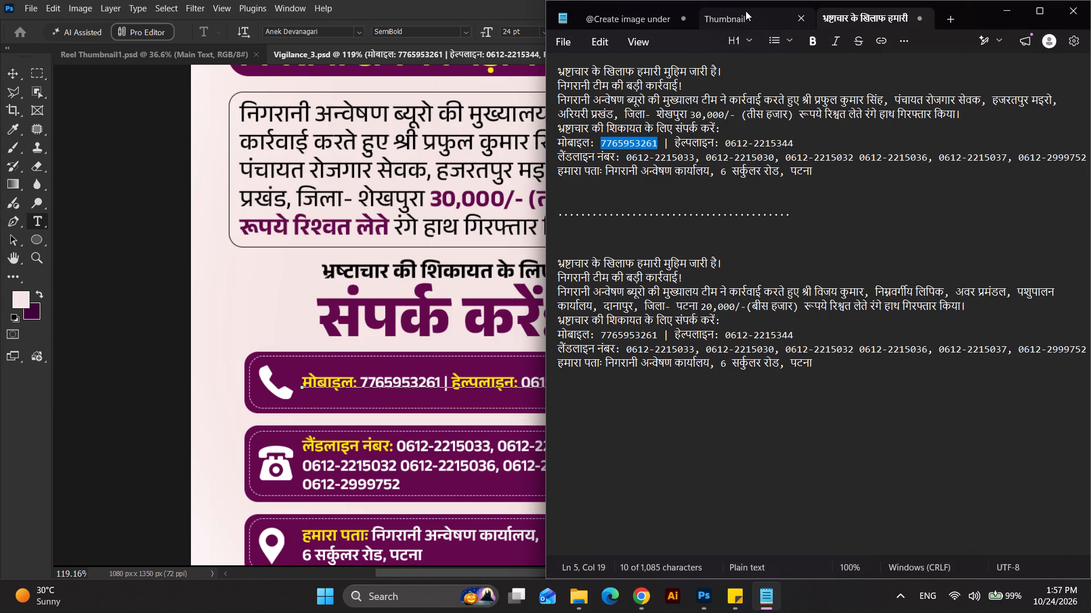
pyautogui.moveTo(977, 20); pyautogui.dragTo(1056, 19)
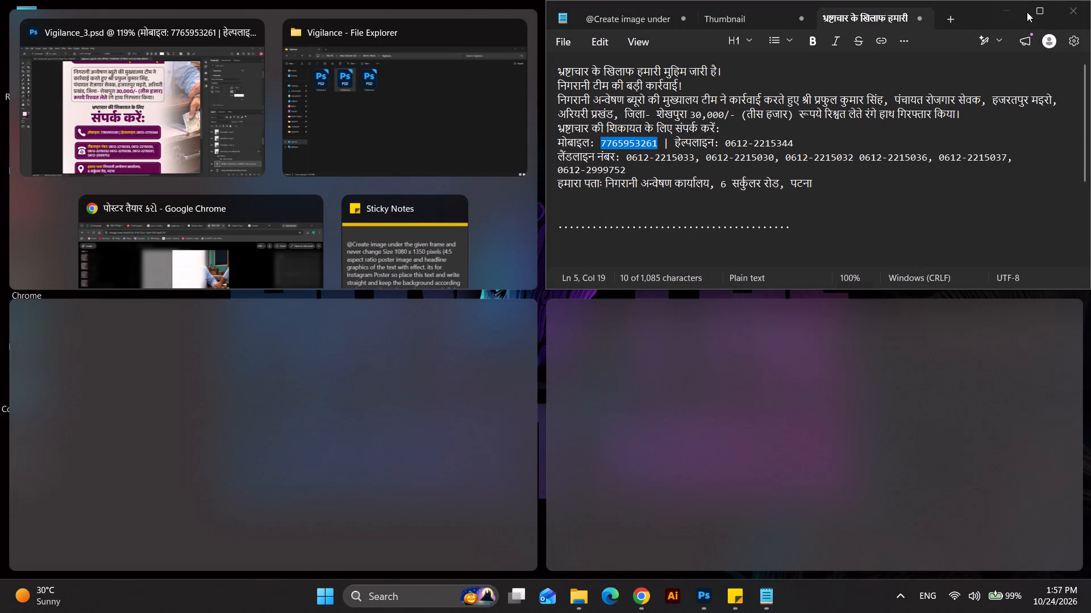
pyautogui.click(1042, 10)
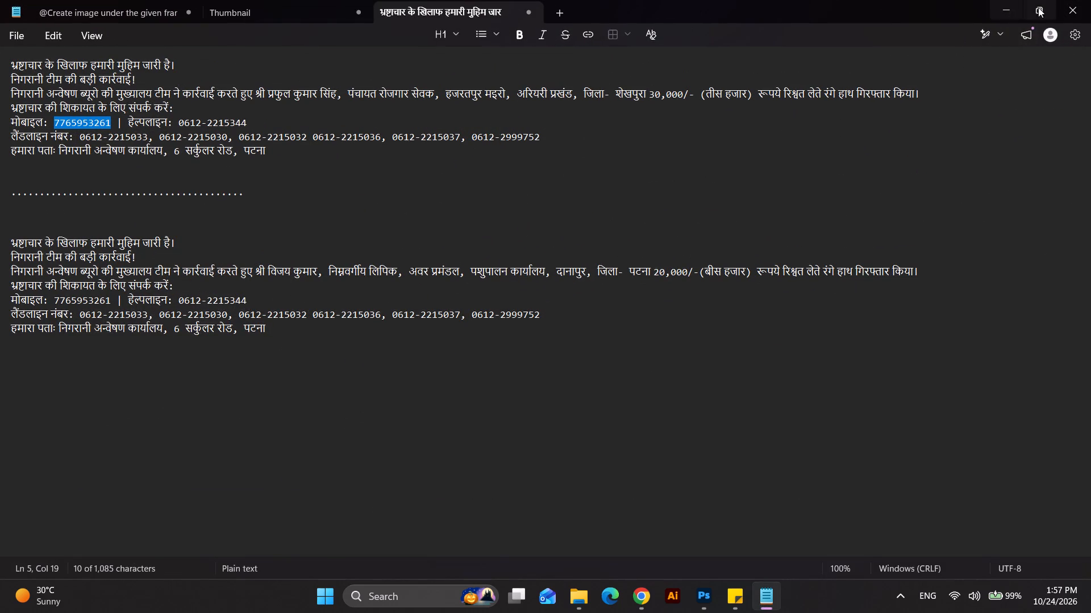
pyautogui.click(1046, 3)
pyautogui.moveTo(1059, 250); pyautogui.dragTo(733, 103)
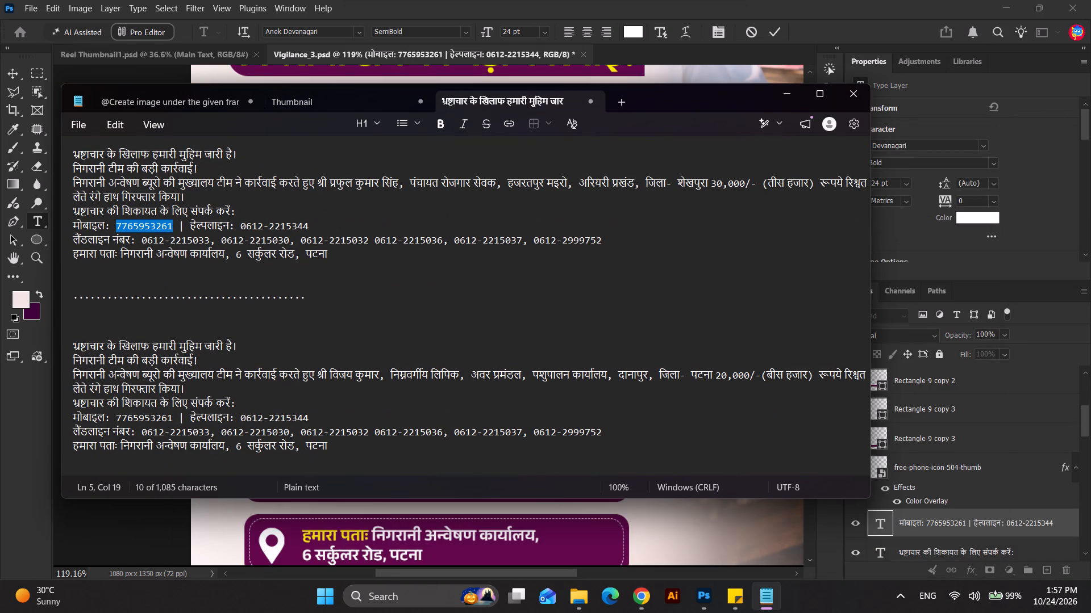
pyautogui.moveTo(871, 225); pyautogui.dragTo(385, 202)
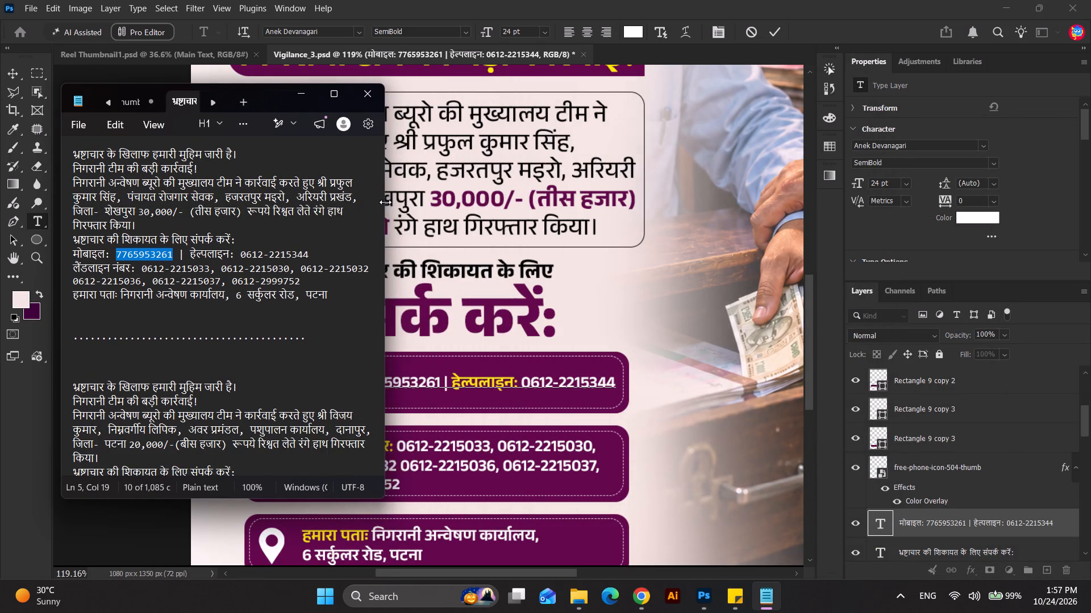
pyautogui.moveTo(385, 202); pyautogui.dragTo(400, 200)
pyautogui.moveTo(293, 98); pyautogui.dragTo(910, 113)
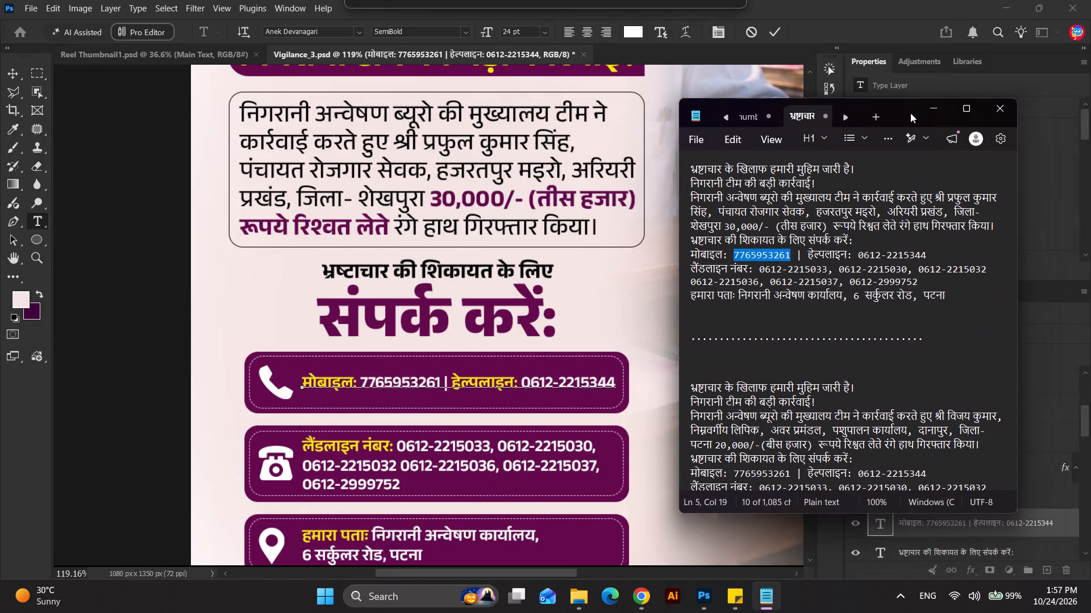
pyautogui.moveTo(910, 113); pyautogui.dragTo(909, 113)
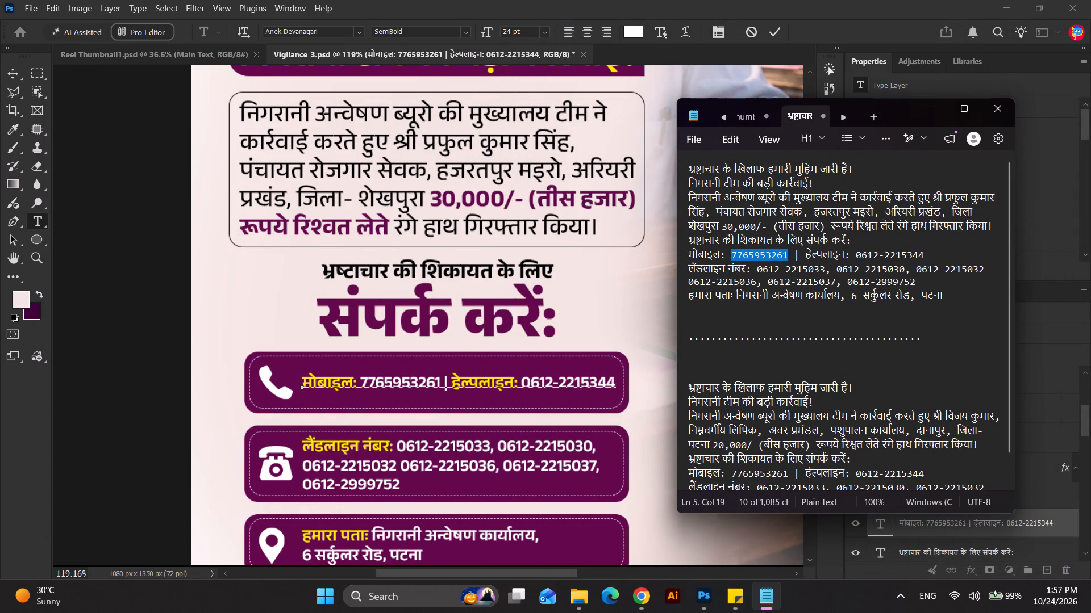
# Replace the landline numbers in the poster's second contact box with the full list copied from the Notepad source text.
pyautogui.scroll(-2, 506, 360)
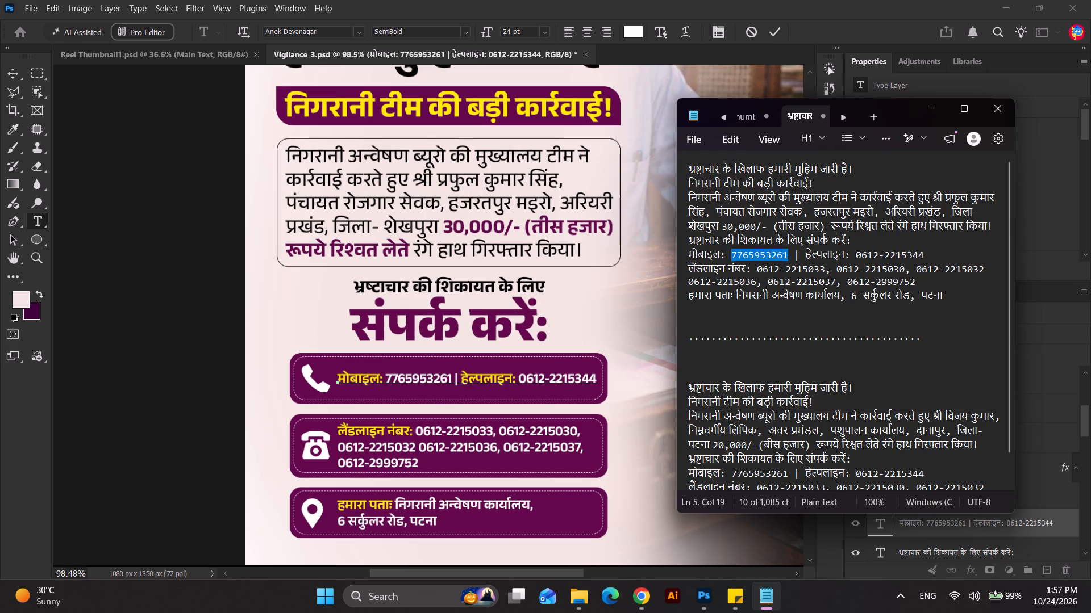
pyautogui.moveTo(756, 267); pyautogui.dragTo(826, 276)
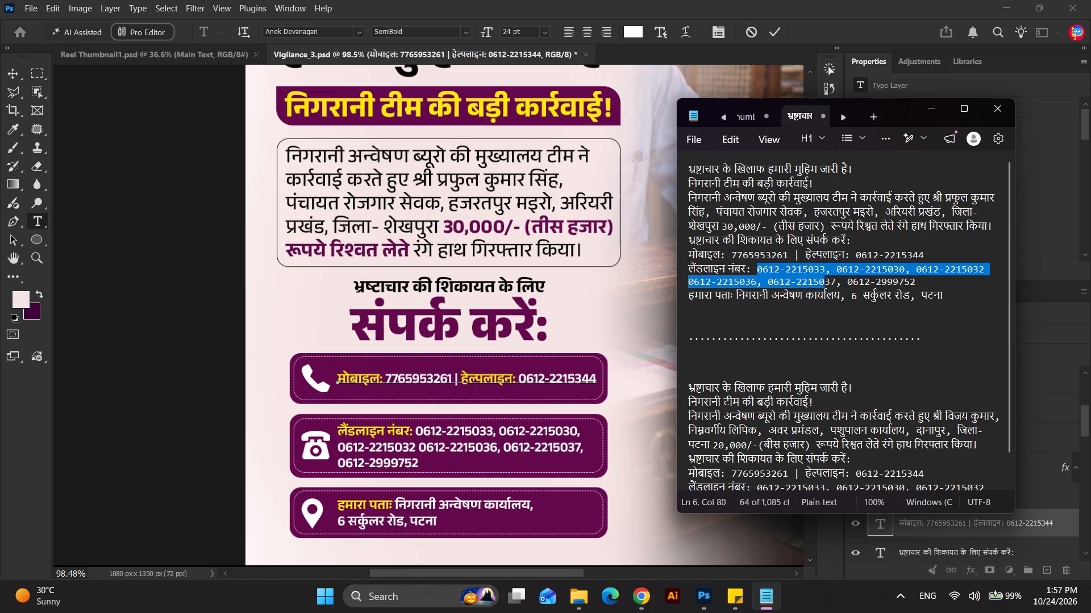
pyautogui.moveTo(826, 276); pyautogui.dragTo(916, 282)
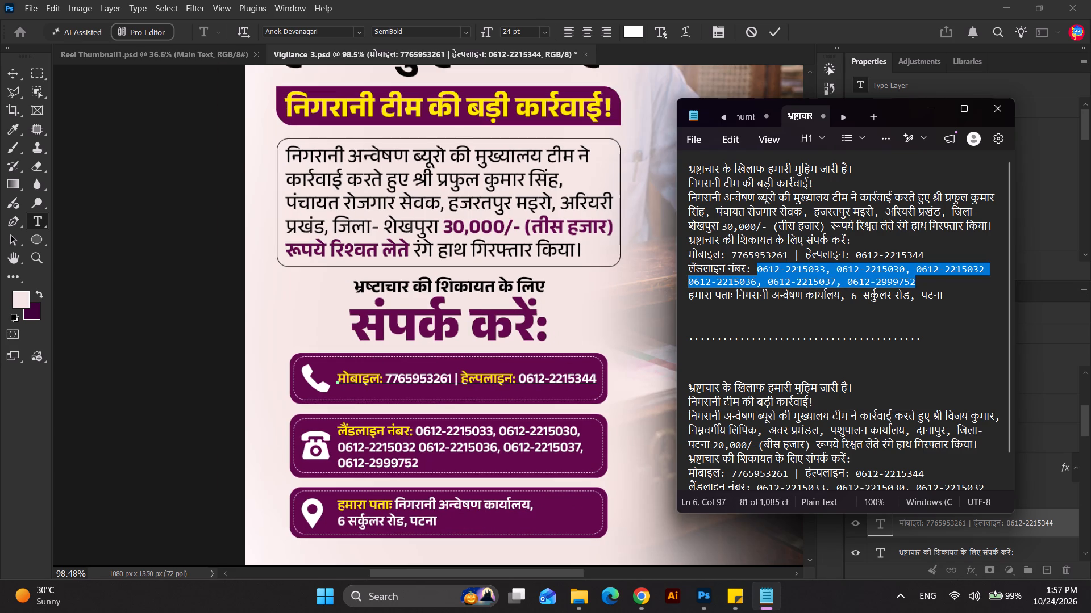
pyautogui.moveTo(916, 282); pyautogui.dragTo(915, 282)
pyautogui.hotkey('ctrl', 'c')
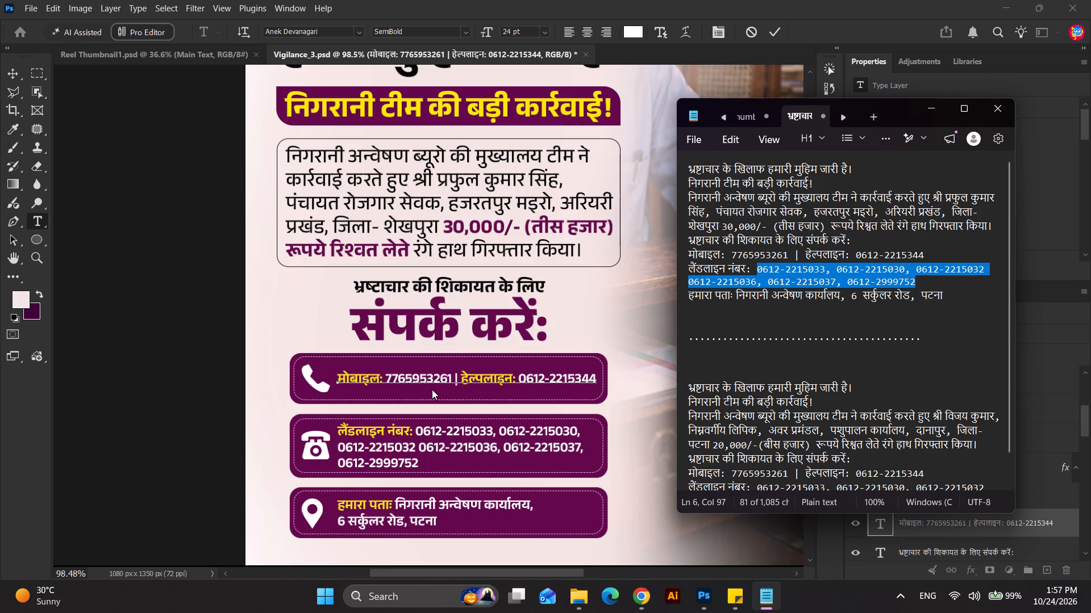
pyautogui.hotkey('ctrl', 'c')
pyautogui.hotkey('ctrl', 'c')
pyautogui.doubleClick(399, 434)
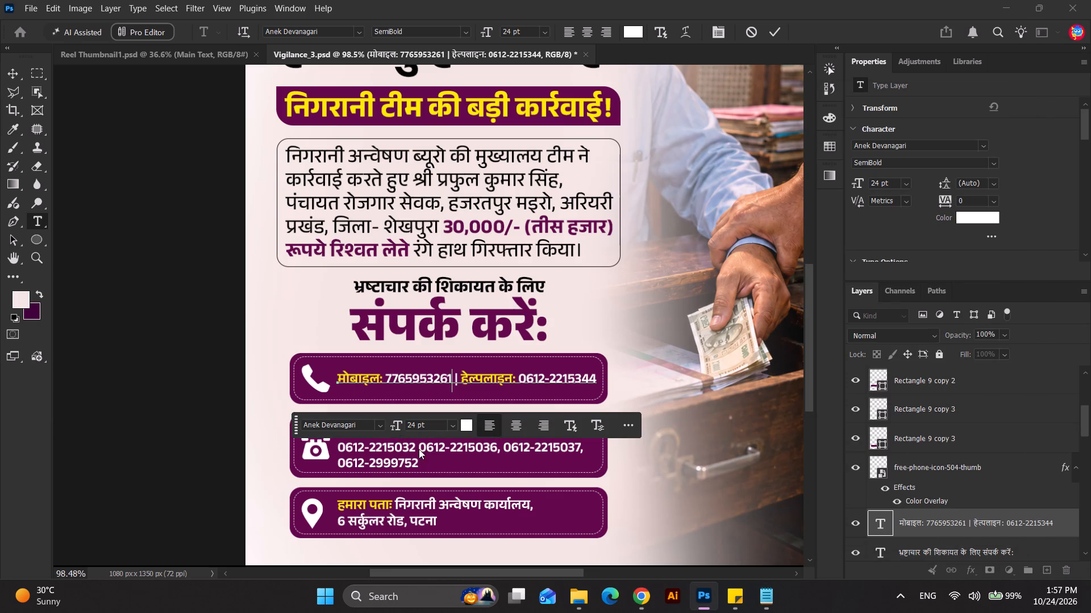
pyautogui.doubleClick(419, 449)
pyautogui.moveTo(418, 427); pyautogui.dragTo(427, 464)
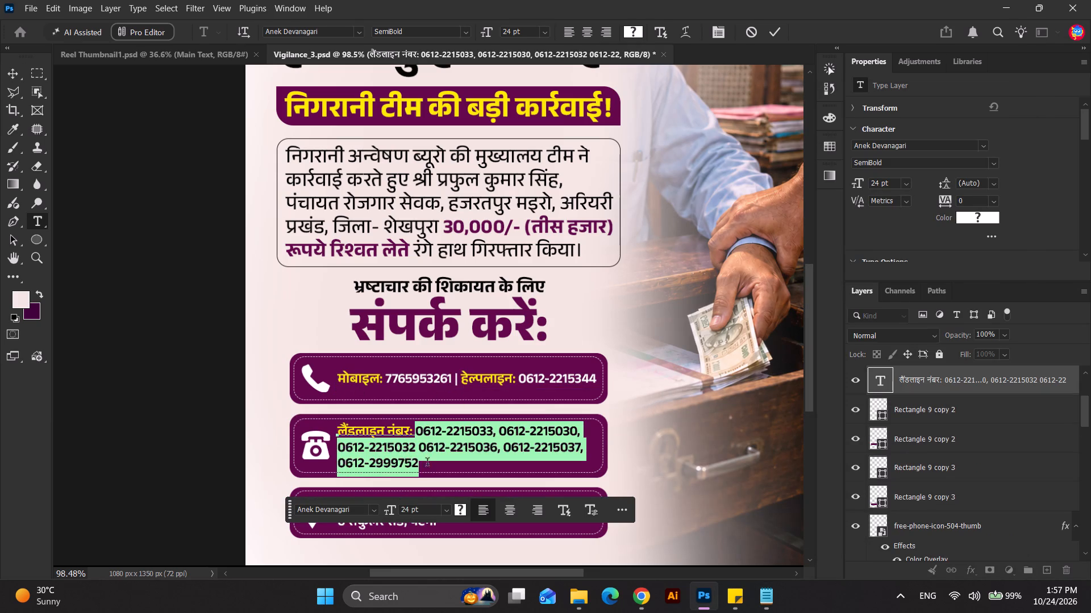
pyautogui.moveTo(427, 464); pyautogui.dragTo(427, 467)
pyautogui.hotkey('ctrl', 'v')
# Break the pasted landline numbers into three lines inside their box, ending the second line with a comma.
pyautogui.click(585, 431)
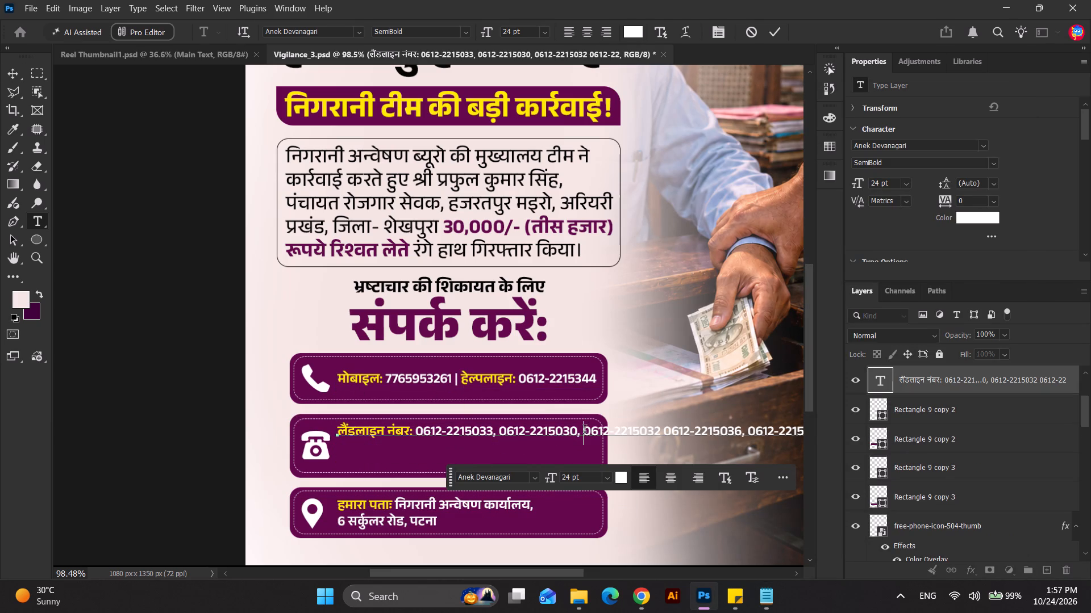
pyautogui.press('BackSpace')
pyautogui.press('Return')
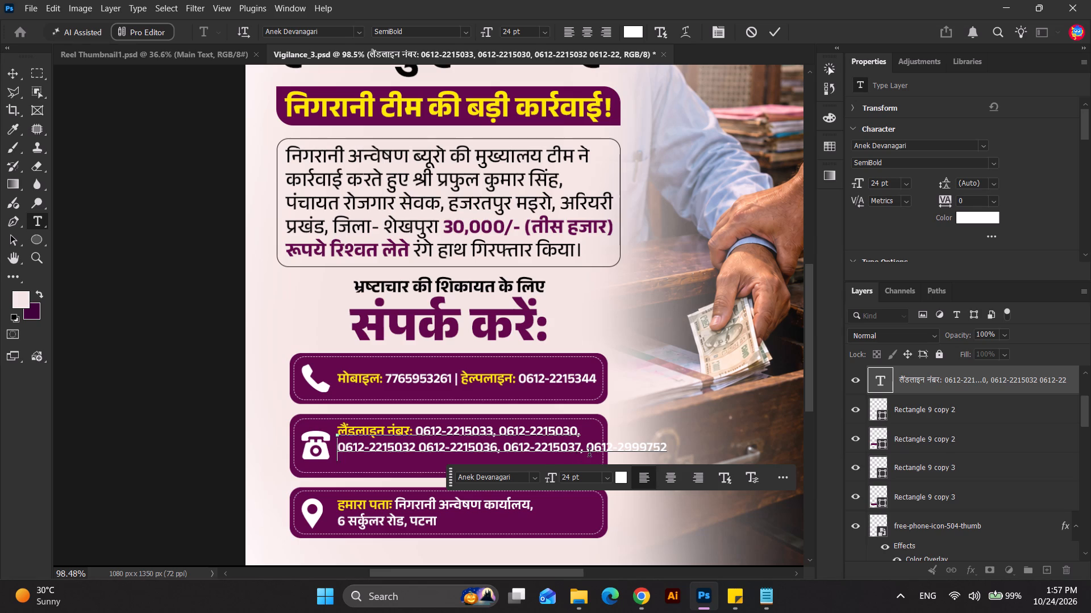
pyautogui.click(589, 454)
pyautogui.press('BackSpace')
pyautogui.press('BackSpace')
pyautogui.press('Return')
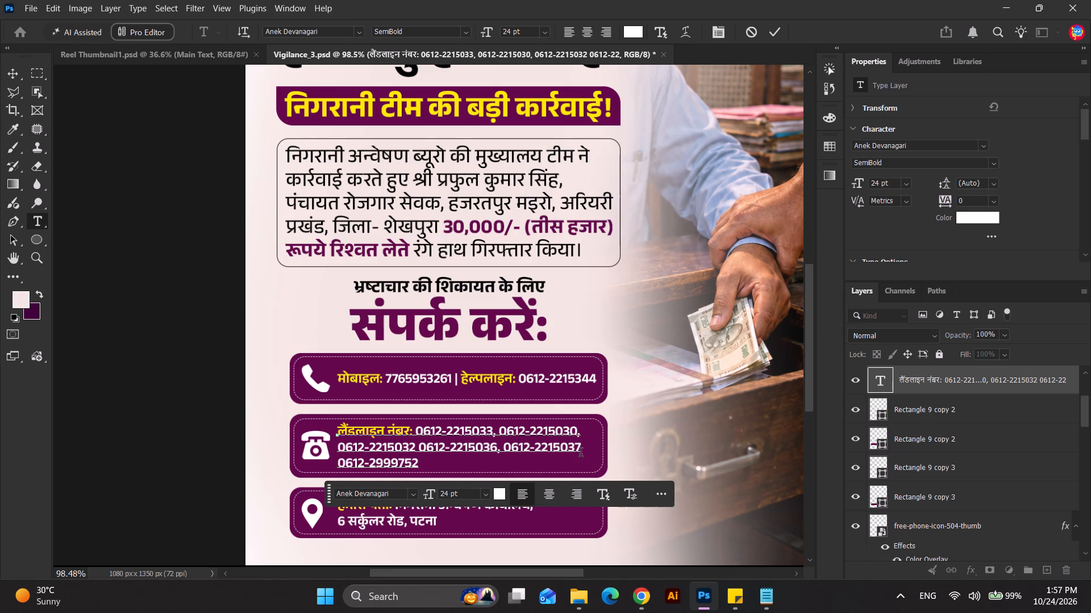
pyautogui.click(581, 454)
pyautogui.press(',')
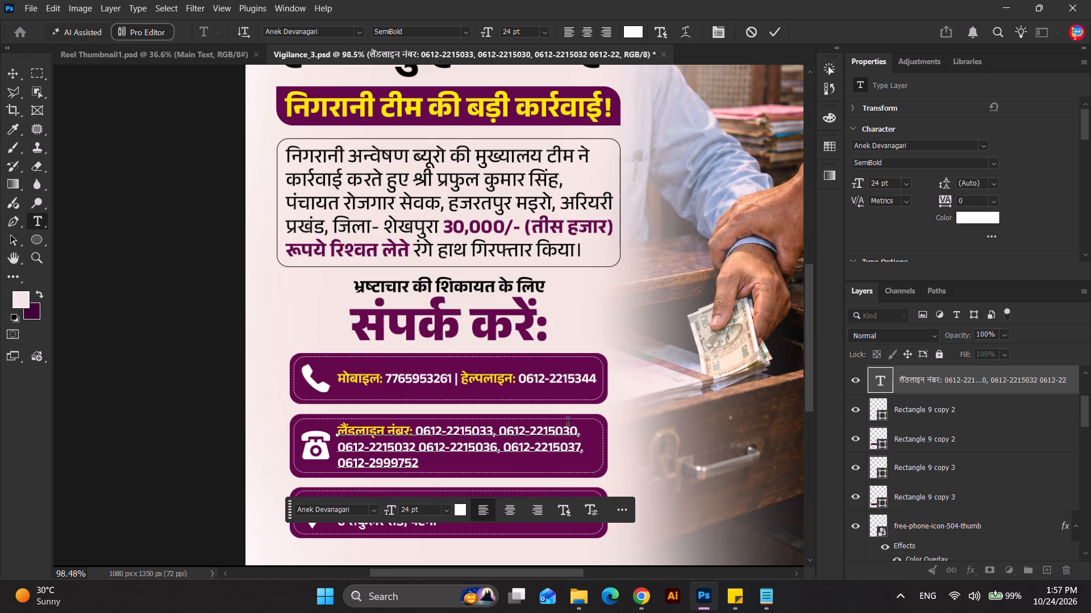
pyautogui.click(776, 33)
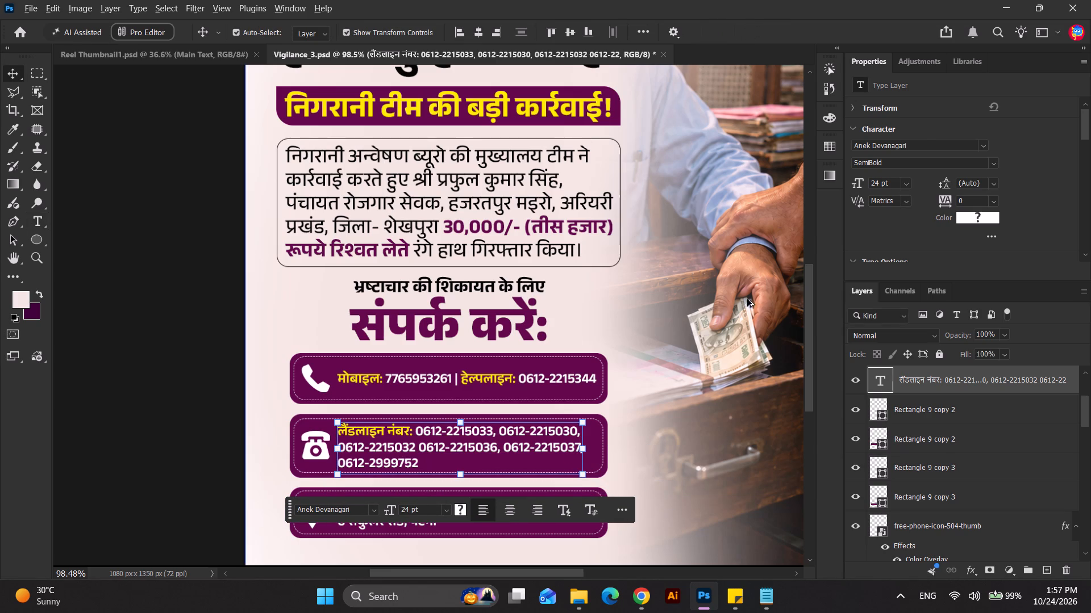
# Replace the office address in the third contact box with the Notepad version, breaking it into two lines after the office name.
pyautogui.hotkey('alt', 'Tab')
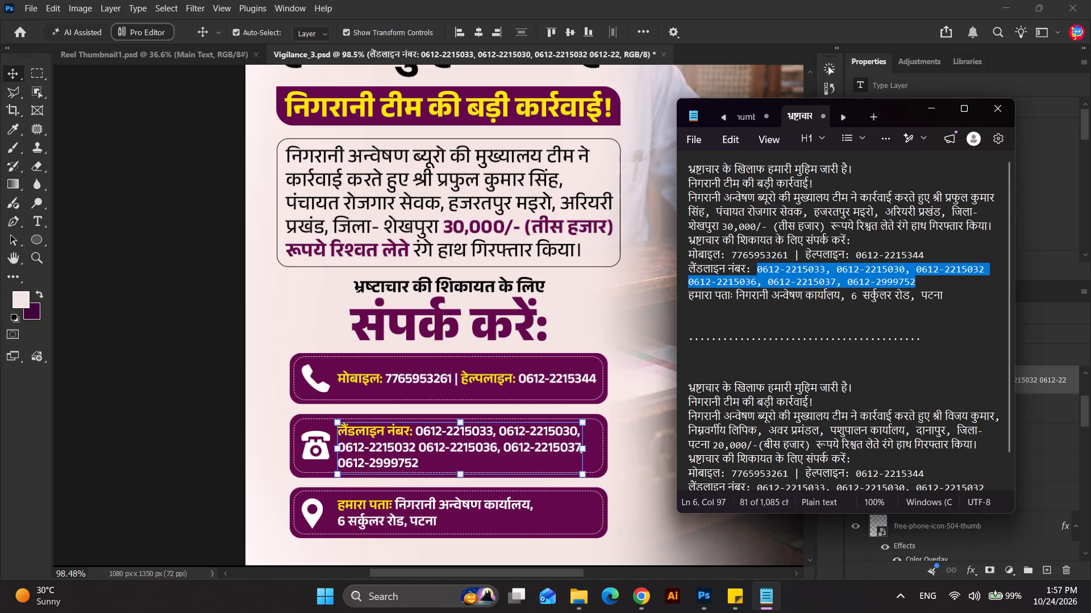
pyautogui.moveTo(736, 293); pyautogui.dragTo(943, 292)
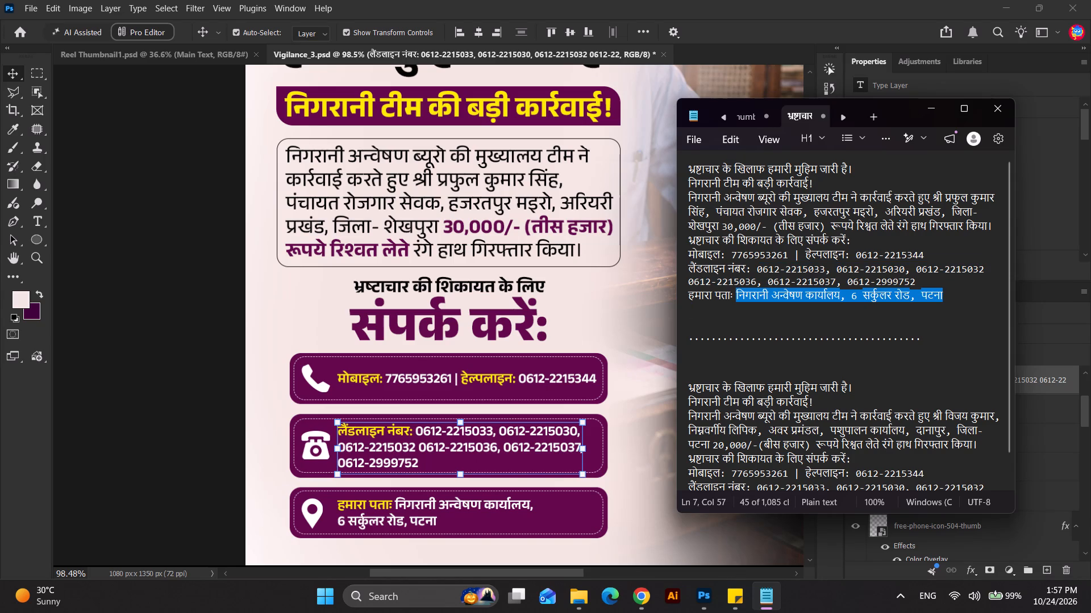
pyautogui.moveTo(943, 292); pyautogui.dragTo(943, 291)
pyautogui.hotkey('ctrl', 'c')
pyautogui.click(414, 520)
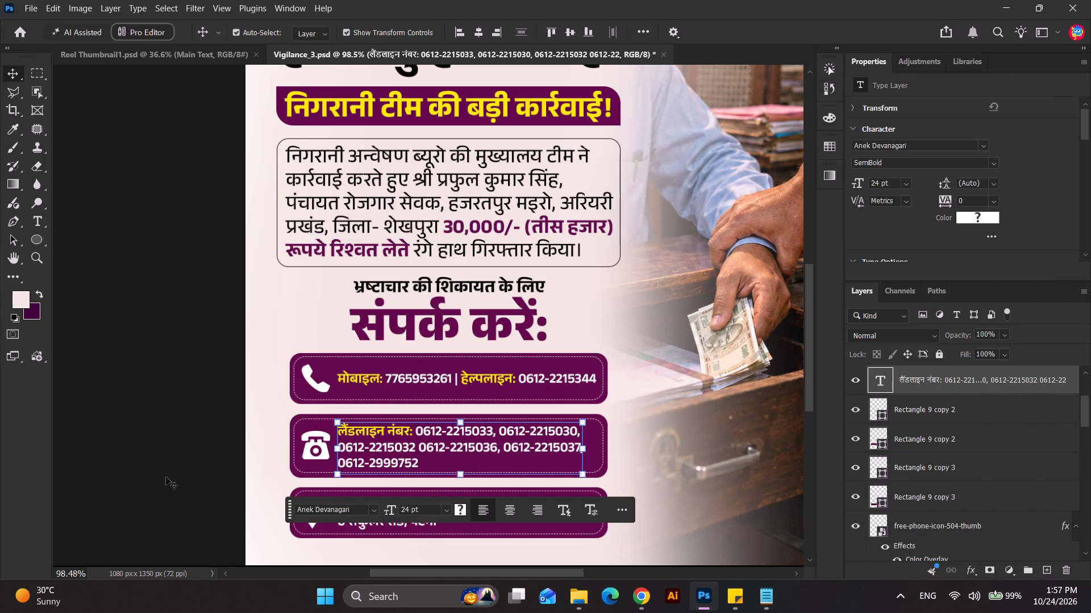
pyautogui.click(166, 471)
pyautogui.doubleClick(394, 506)
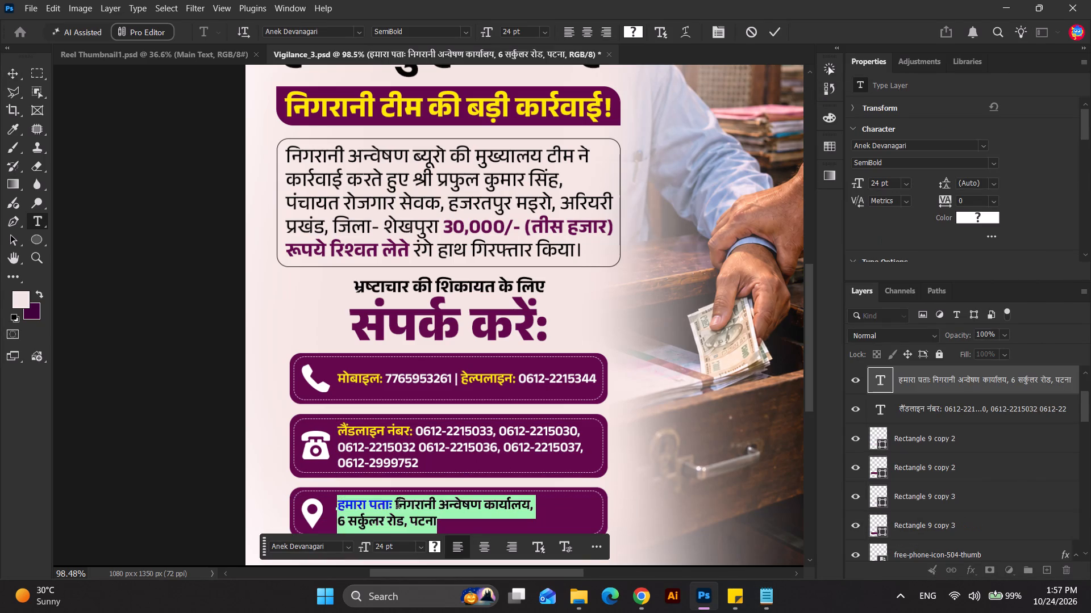
pyautogui.moveTo(396, 504); pyautogui.dragTo(449, 523)
pyautogui.hotkey('ctrl', 'v')
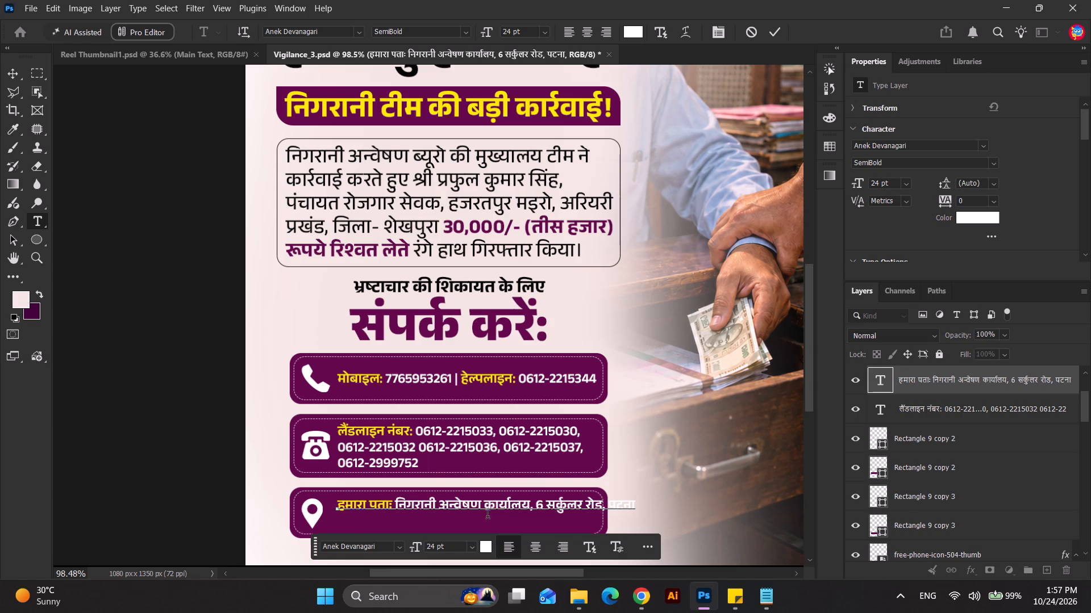
pyautogui.click(536, 506)
pyautogui.press('BackSpace')
pyautogui.press('Return')
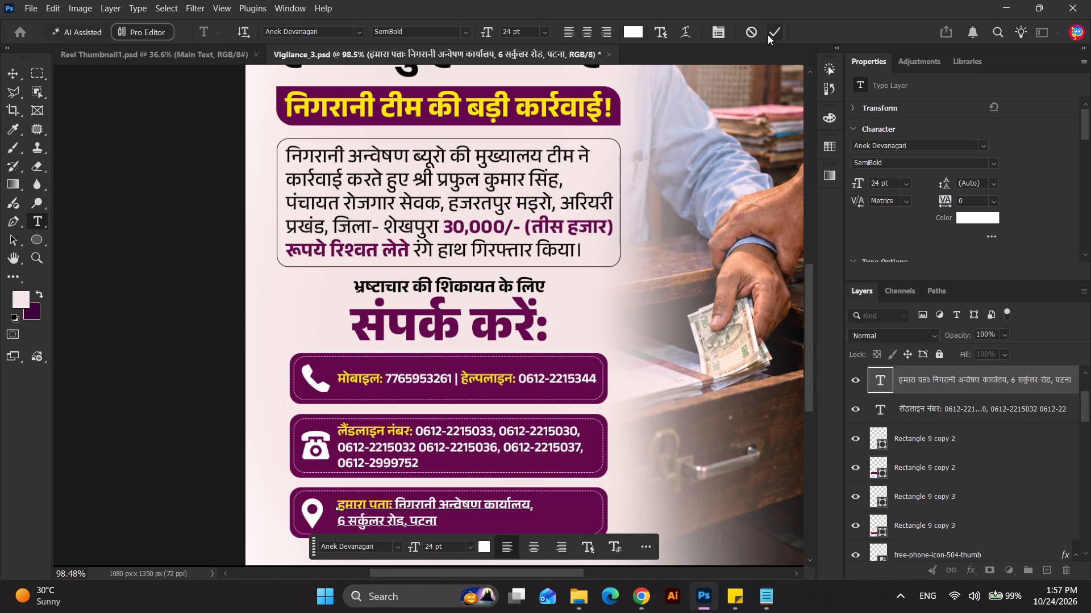
pyautogui.click(768, 35)
# Save the Vigilance_3 poster document.
pyautogui.scroll(-8, 464, 302)
pyautogui.click(242, 375)
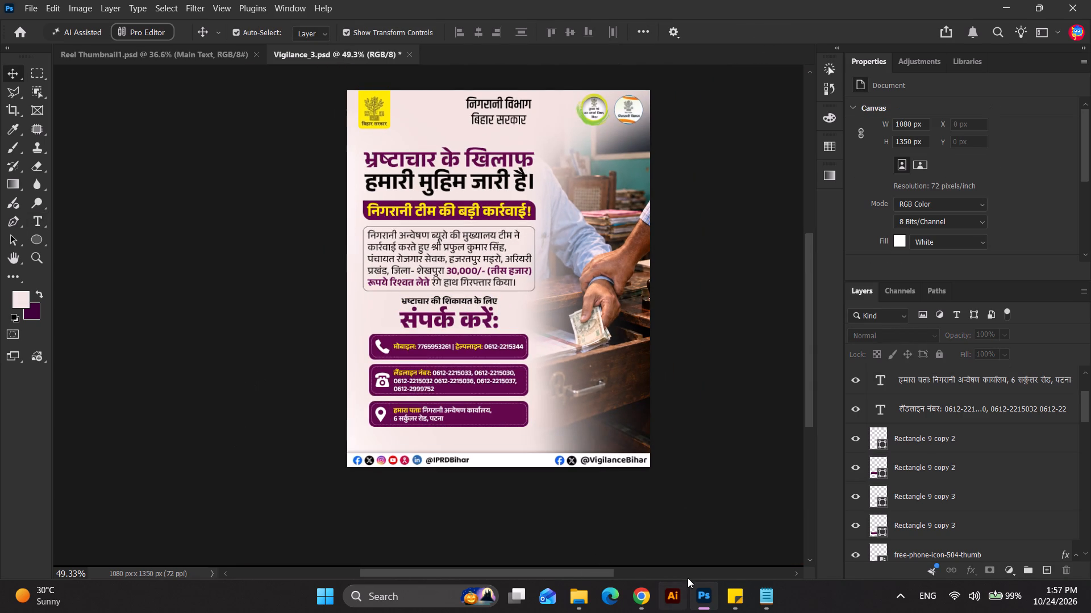
pyautogui.hotkey('ctrl', 's')
# Save a PNG copy of the poster as "Vigilance_3 copy" in the Vigilance folder.
pyautogui.click(34, 7)
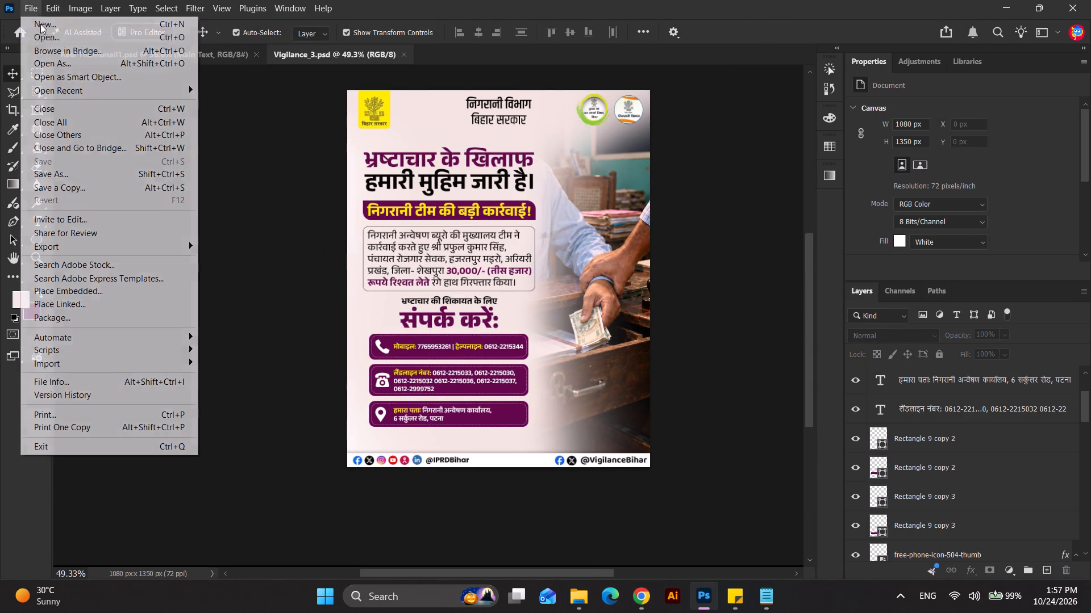
pyautogui.click(98, 184)
pyautogui.click(176, 254)
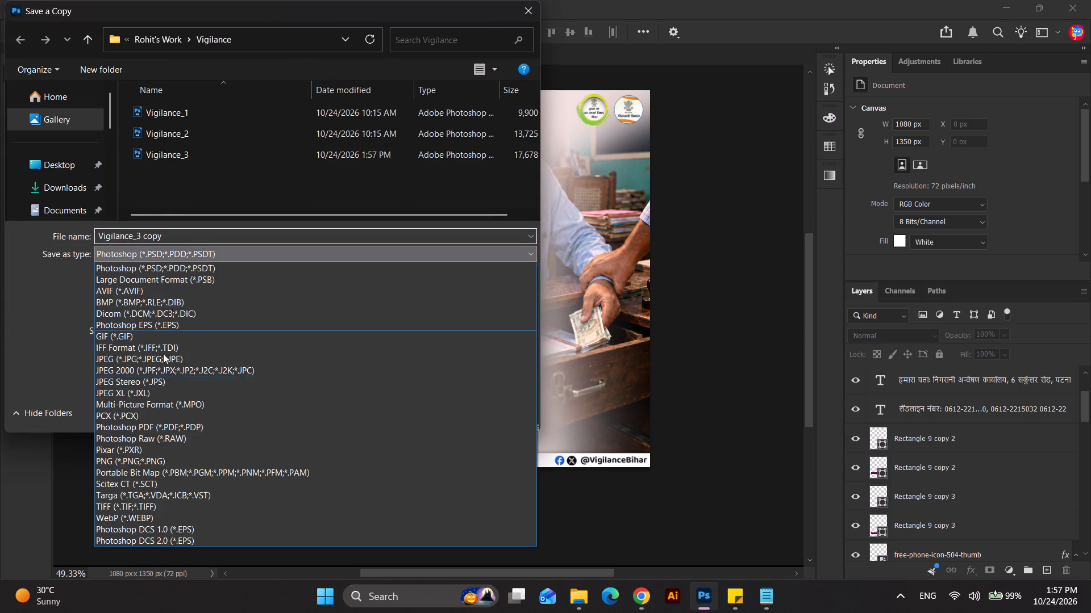
pyautogui.click(140, 461)
pyautogui.click(432, 404)
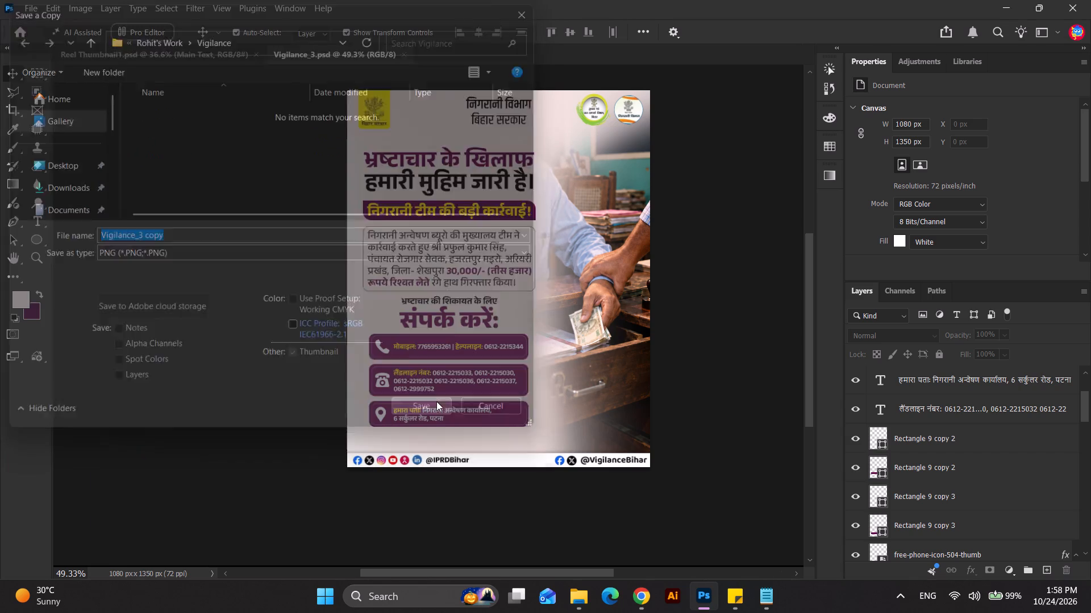
pyautogui.click(640, 158)
pyautogui.click(640, 177)
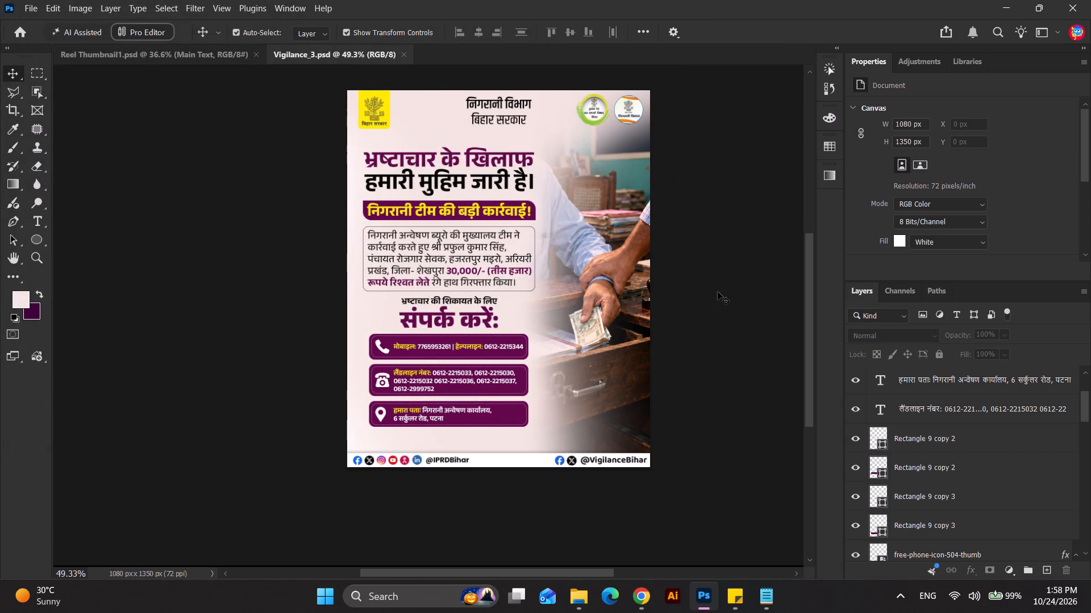
pyautogui.click(730, 312)
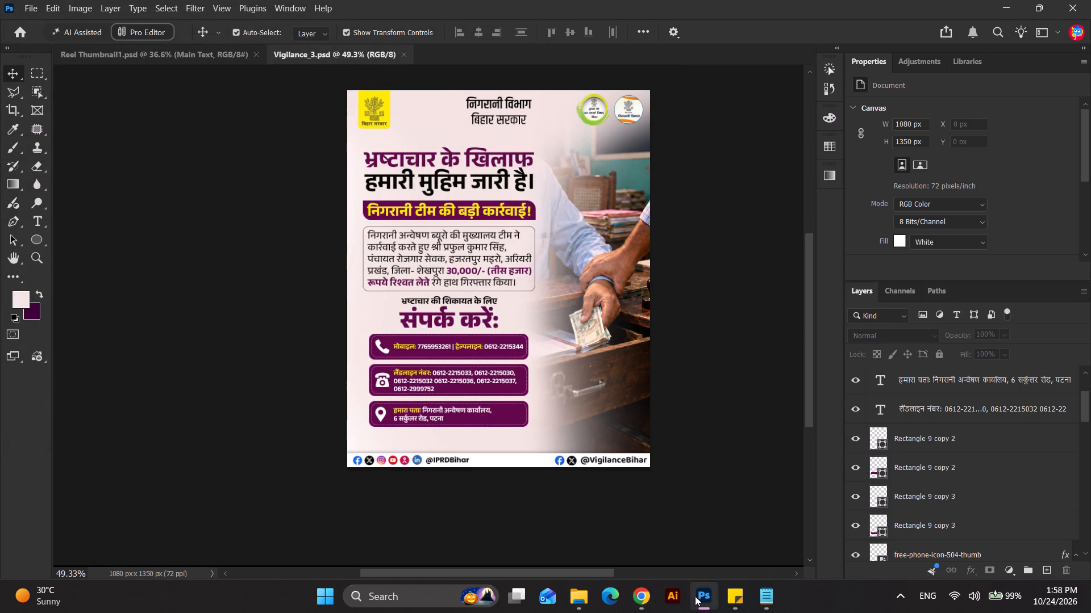
pyautogui.click(695, 596)
pyautogui.scroll(-4, 730, 379)
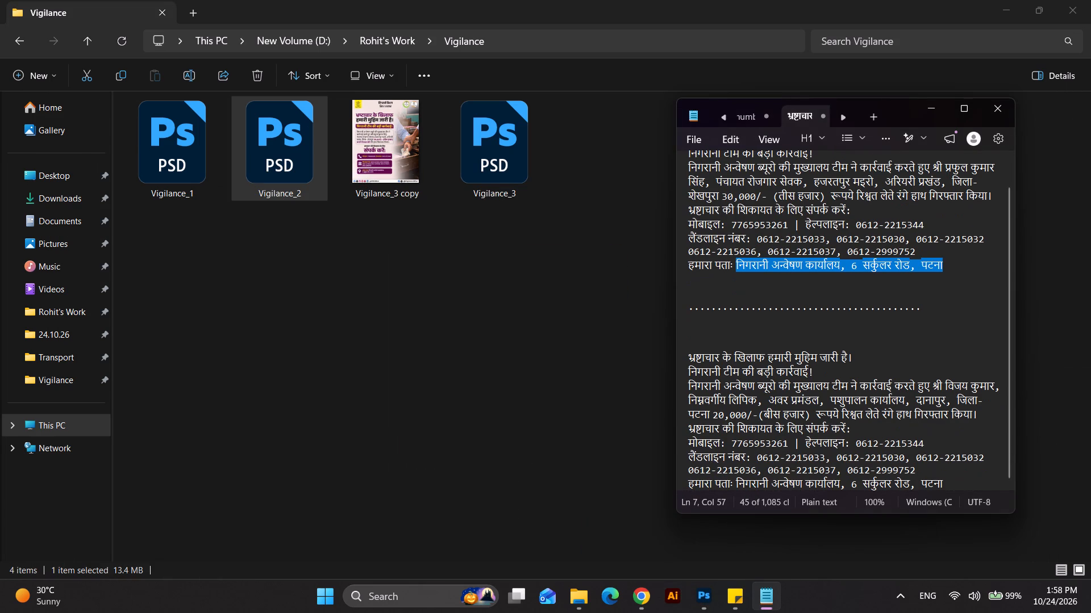
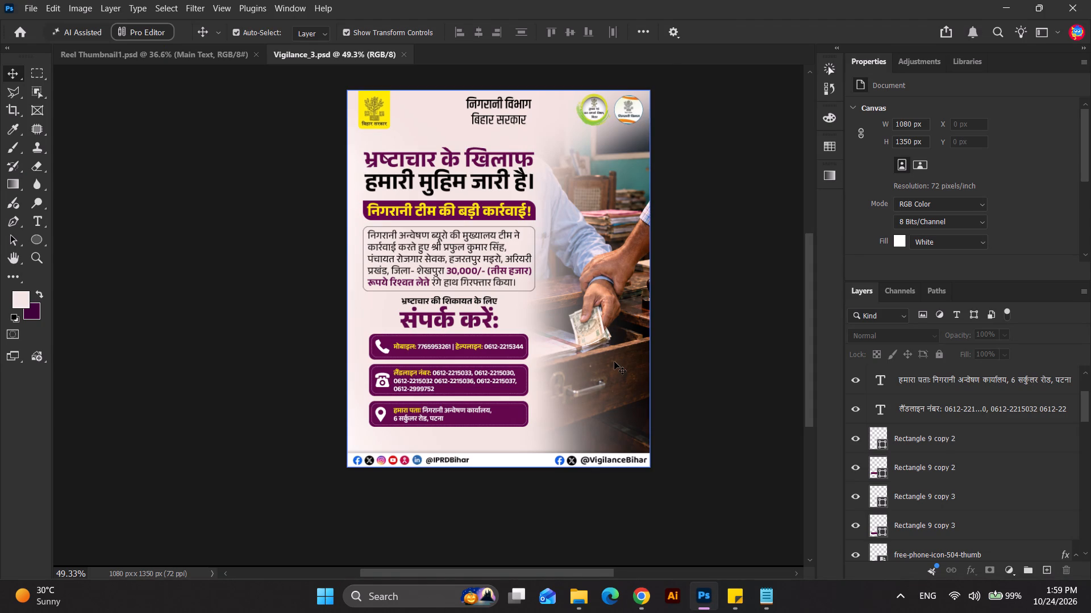
pyautogui.scroll(-17, 1010, 501)
pyautogui.scroll(-10, 954, 526)
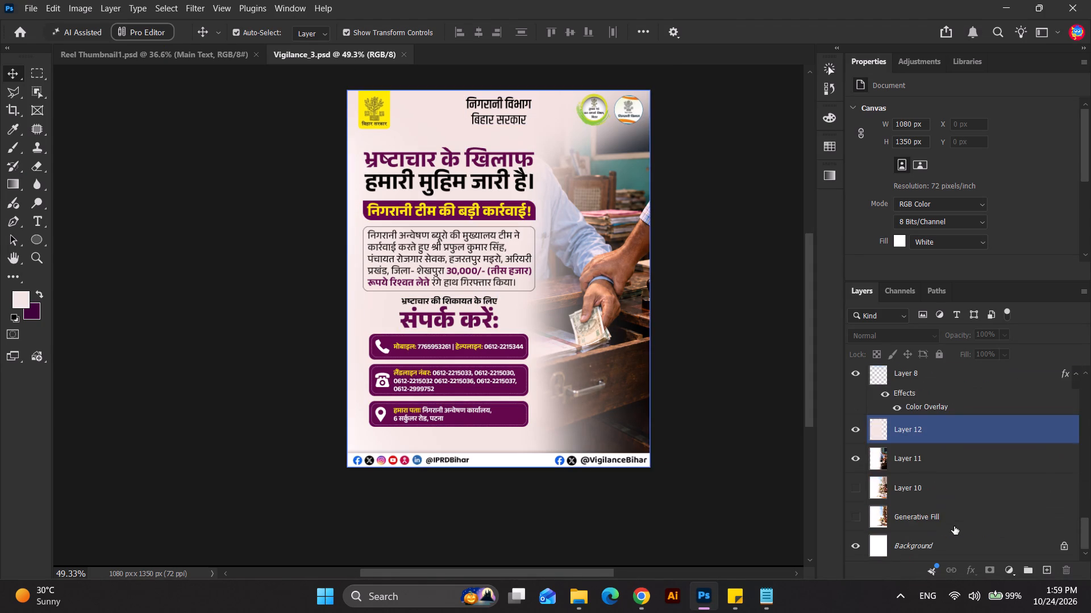
pyautogui.scroll(-7, 954, 526)
pyautogui.click(911, 458)
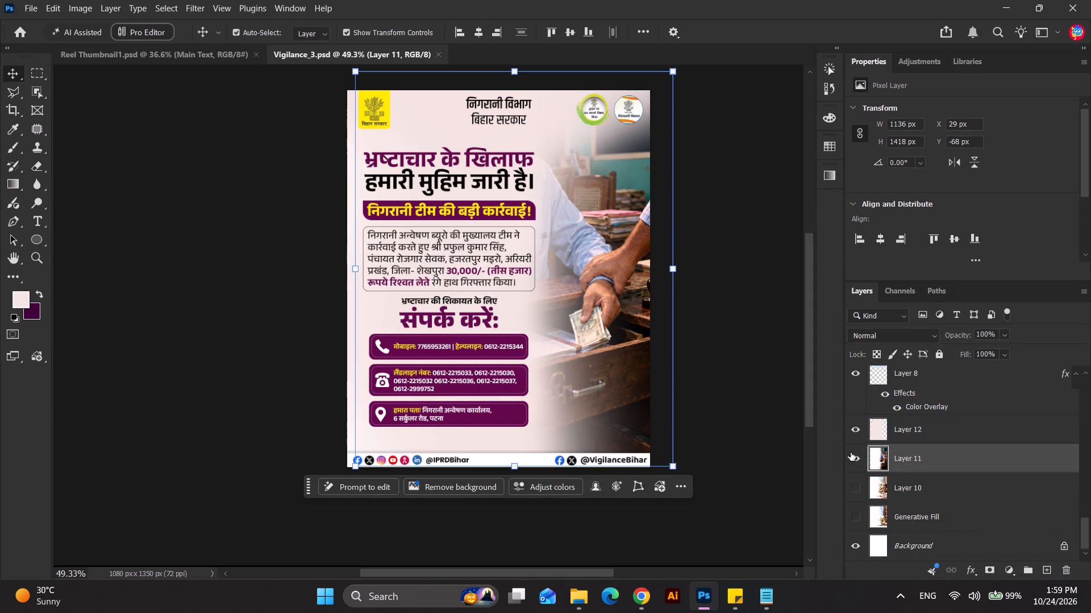
pyautogui.hotkey('ctrl', 'v')
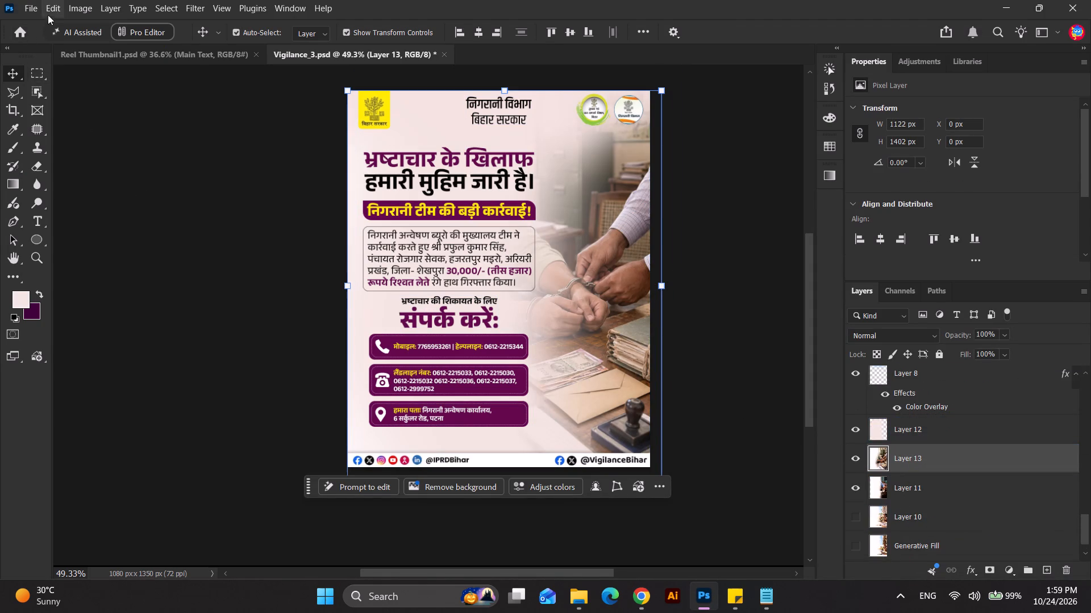
# Save the poster as a new Photoshop document named Vigilance_4 in the Vigilance folder.
pyautogui.click(33, 10)
pyautogui.click(72, 171)
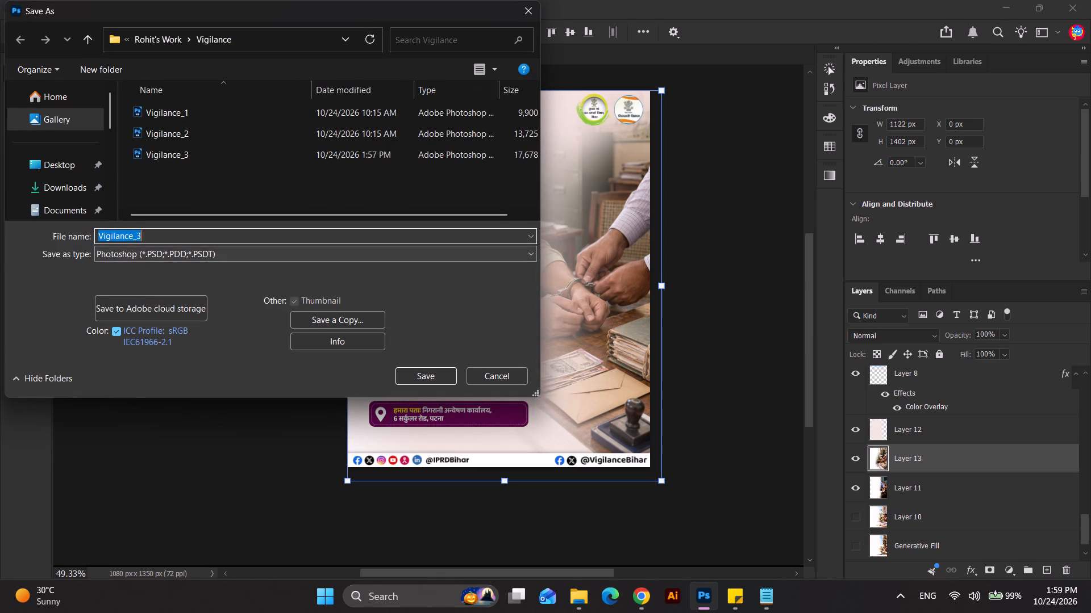
pyautogui.click(140, 234)
pyautogui.press('4')
pyautogui.press('Return')
pyautogui.press('Return')
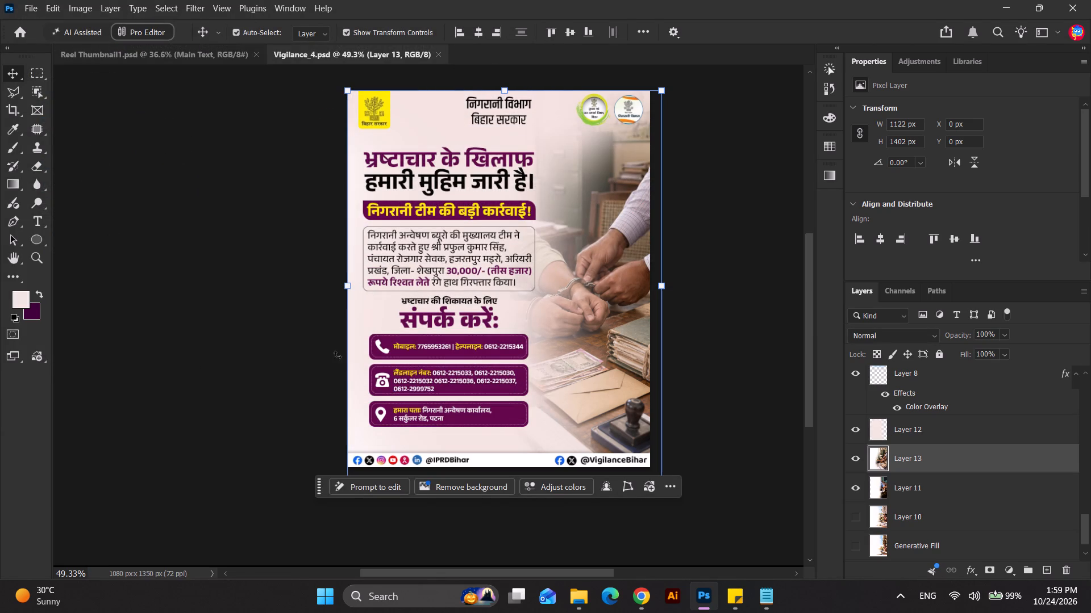
pyautogui.click(244, 312)
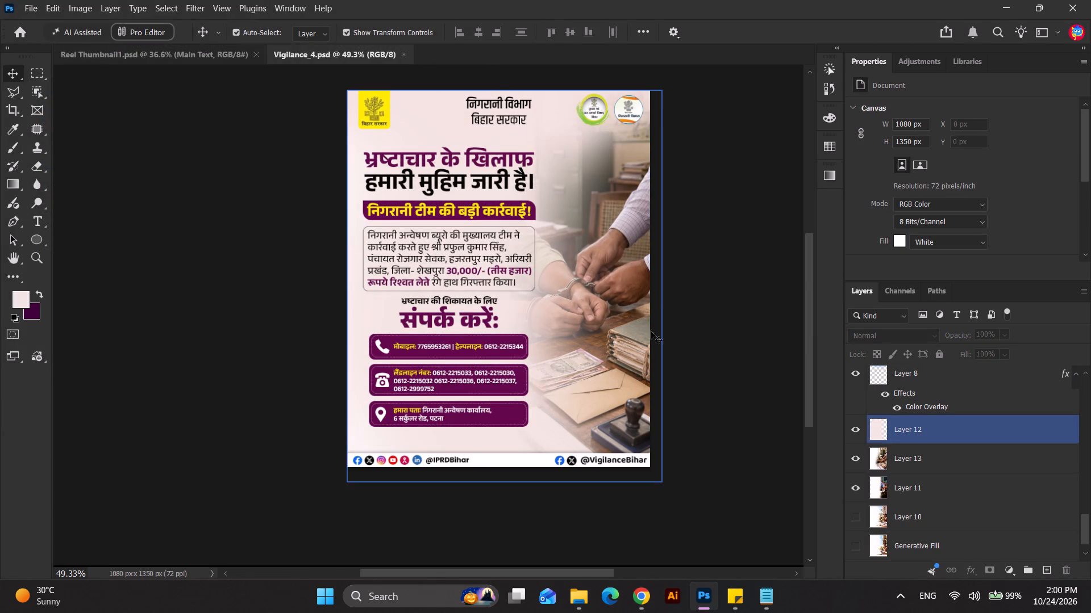
# Scale the pasted handcuffs image proportionally to 1080 by 1350 px so its bottom edge meets the canvas edge.
pyautogui.click(644, 350)
pyautogui.scroll(-2, 619, 282)
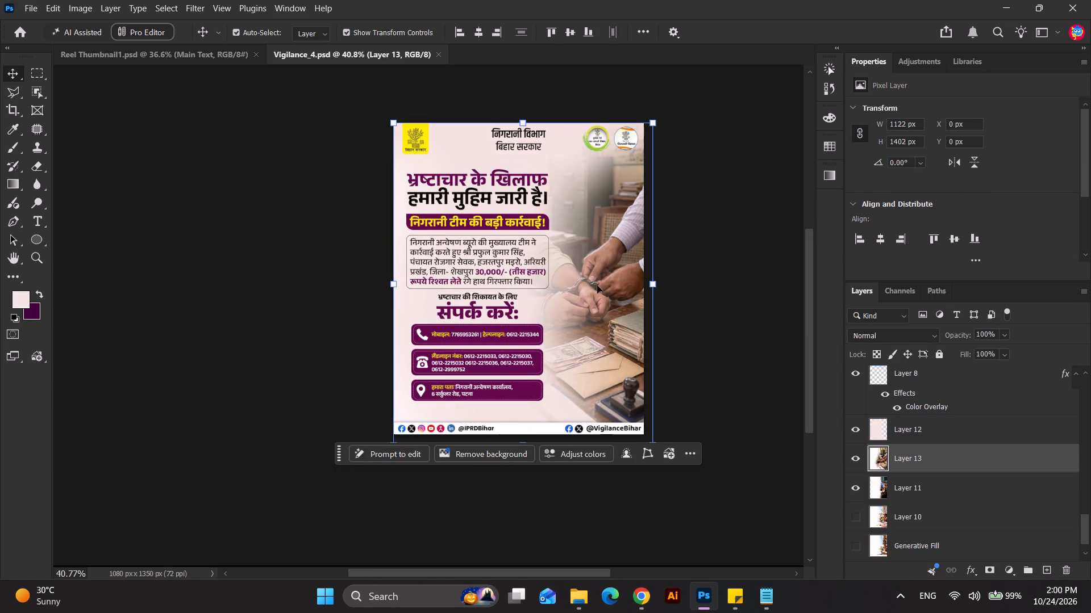
pyautogui.moveTo(342, 453); pyautogui.dragTo(343, 501)
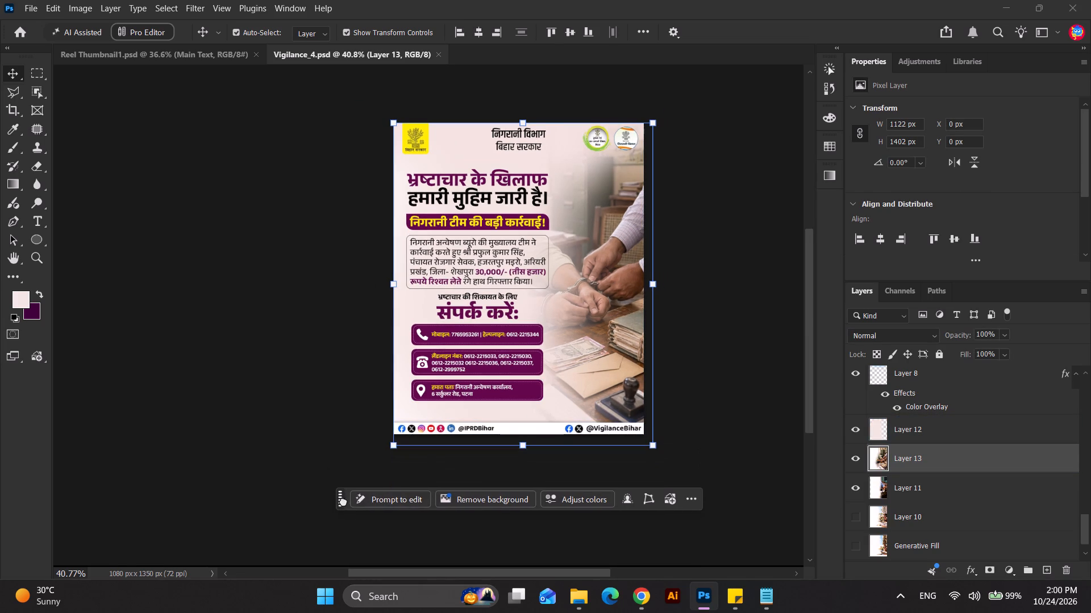
pyautogui.moveTo(343, 501); pyautogui.dragTo(343, 502)
pyautogui.moveTo(521, 446); pyautogui.dragTo(521, 441)
pyautogui.click(521, 438)
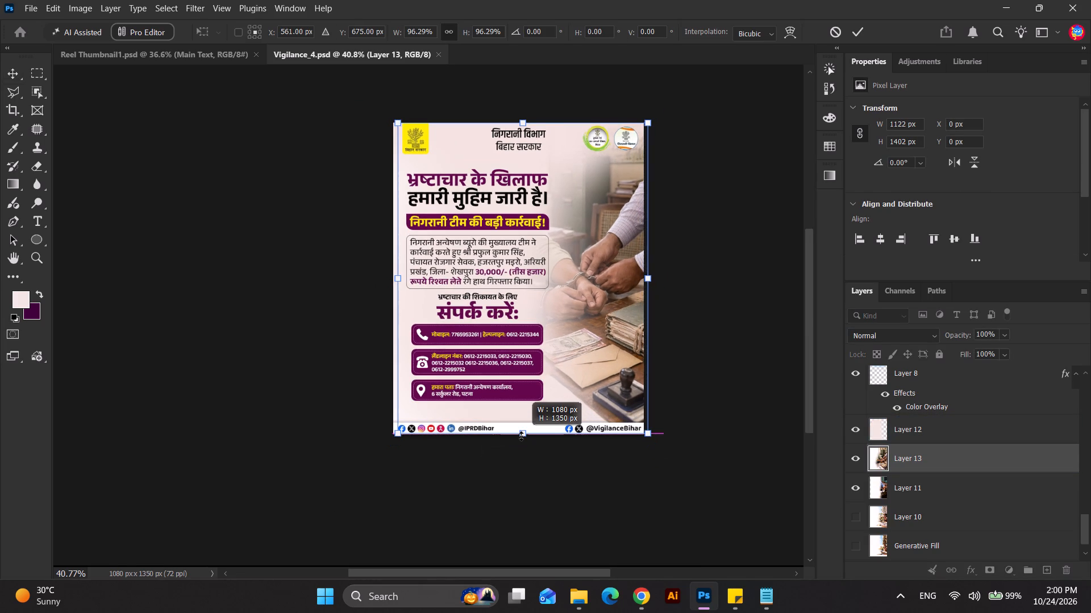
pyautogui.press('Return')
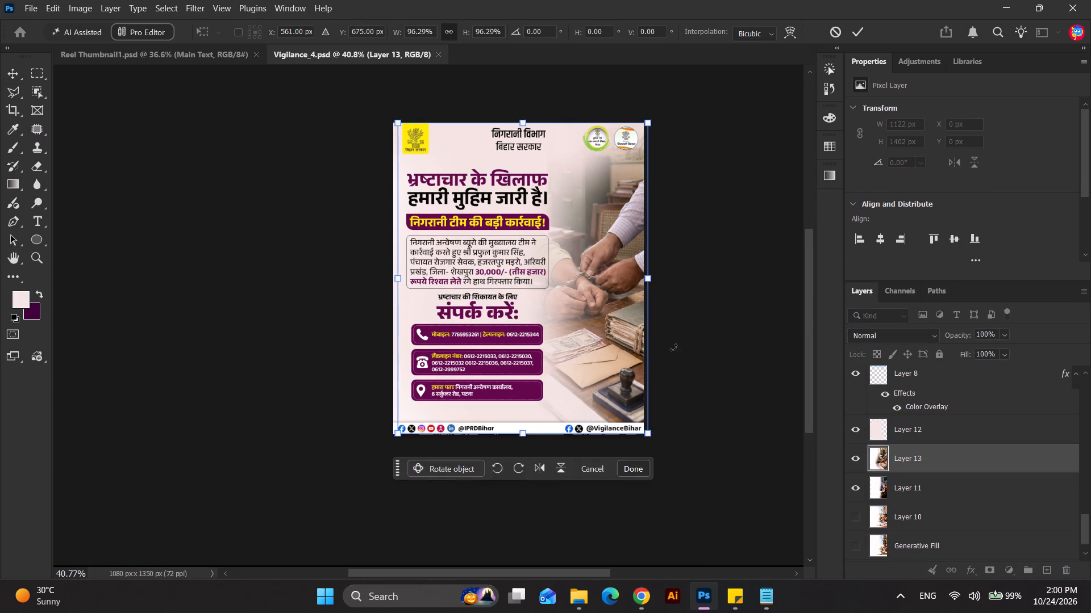
pyautogui.click(722, 295)
# Add a Color Overlay in pale cream #fffdec to the background tint on Layer 12 and copy the hex code.
pyautogui.scroll(3, 541, 246)
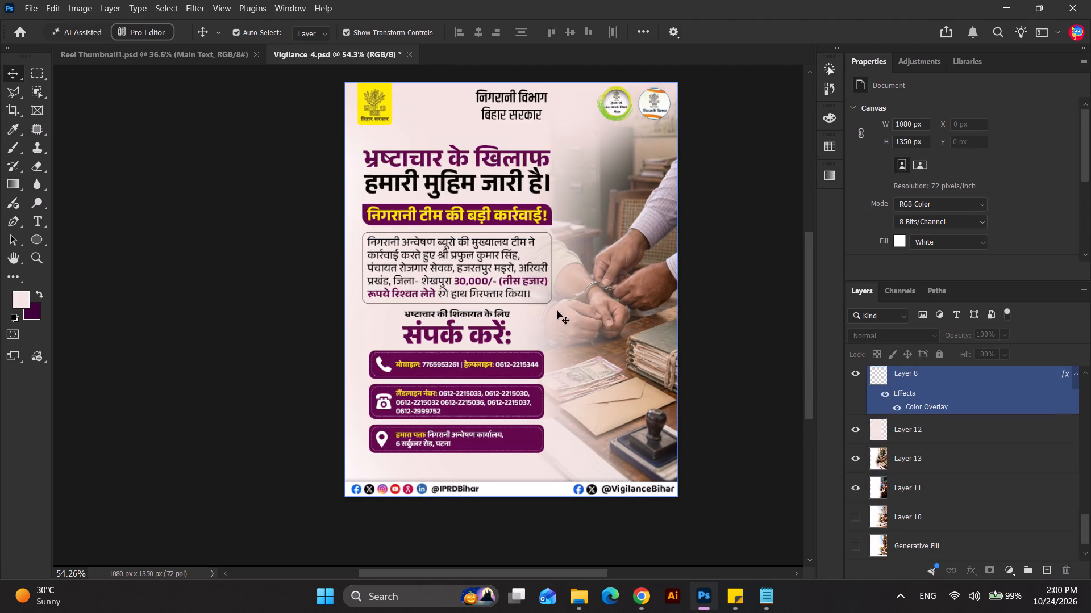
pyautogui.click(609, 233)
pyautogui.click(935, 431)
pyautogui.doubleClick(1010, 426)
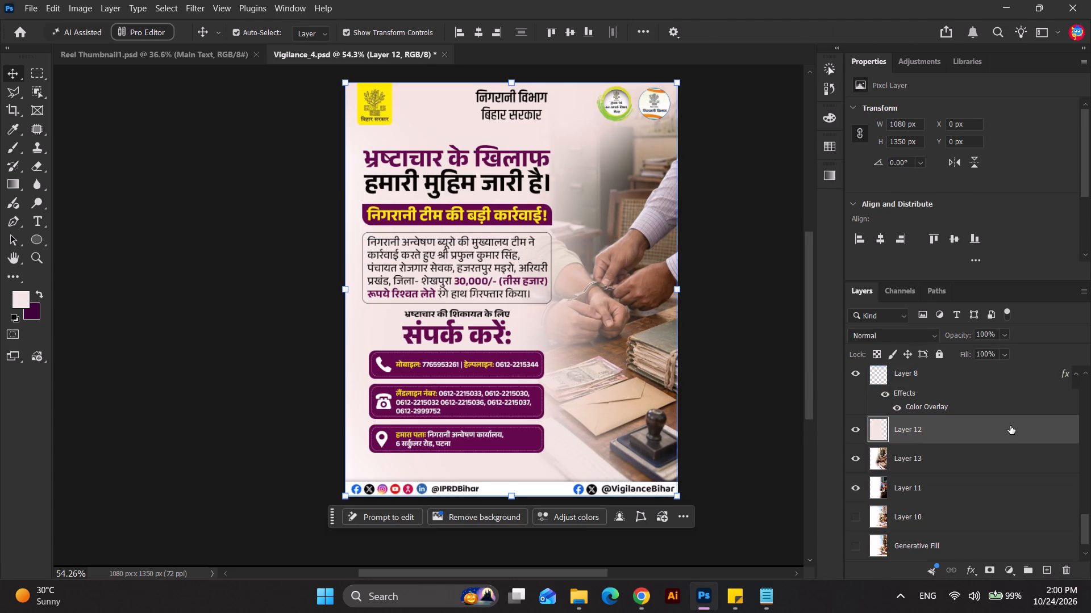
pyautogui.moveTo(718, 205); pyautogui.dragTo(832, 196)
pyautogui.click(882, 184)
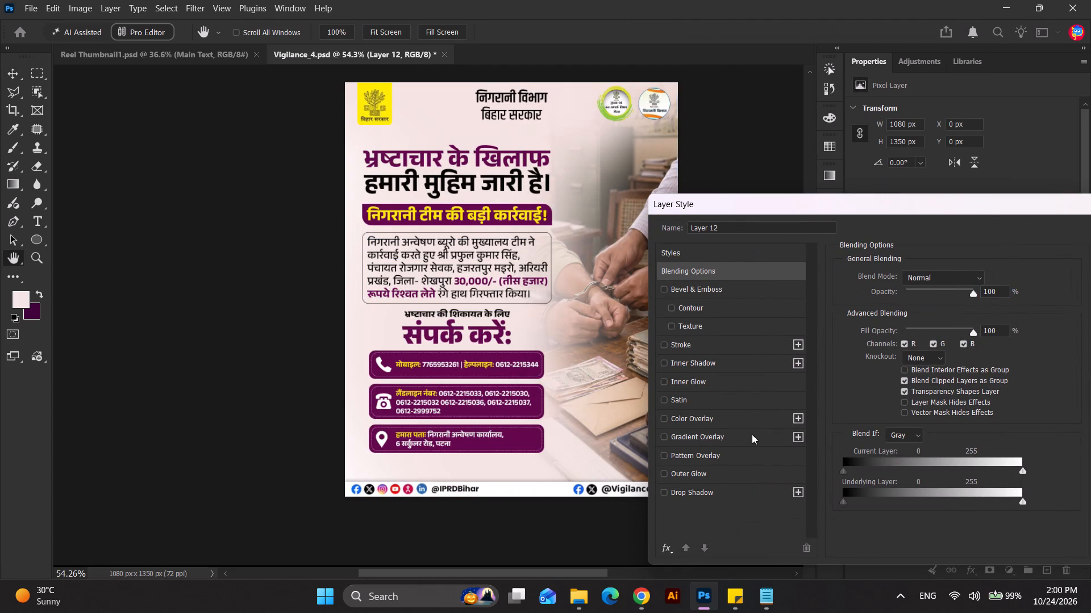
pyautogui.click(746, 423)
pyautogui.click(984, 272)
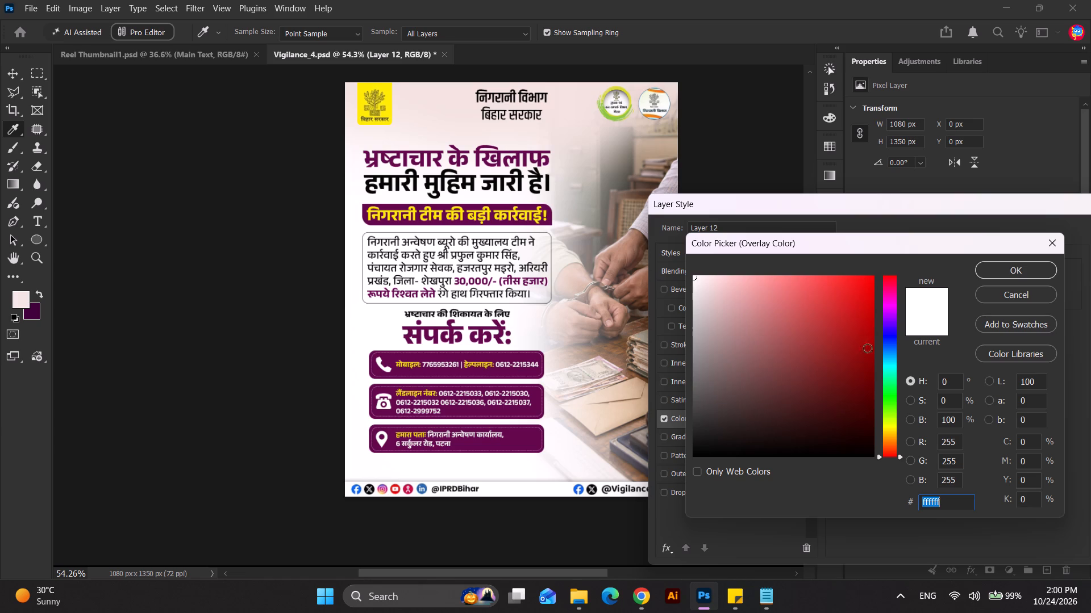
pyautogui.click(888, 429)
pyautogui.moveTo(764, 297); pyautogui.dragTo(740, 270)
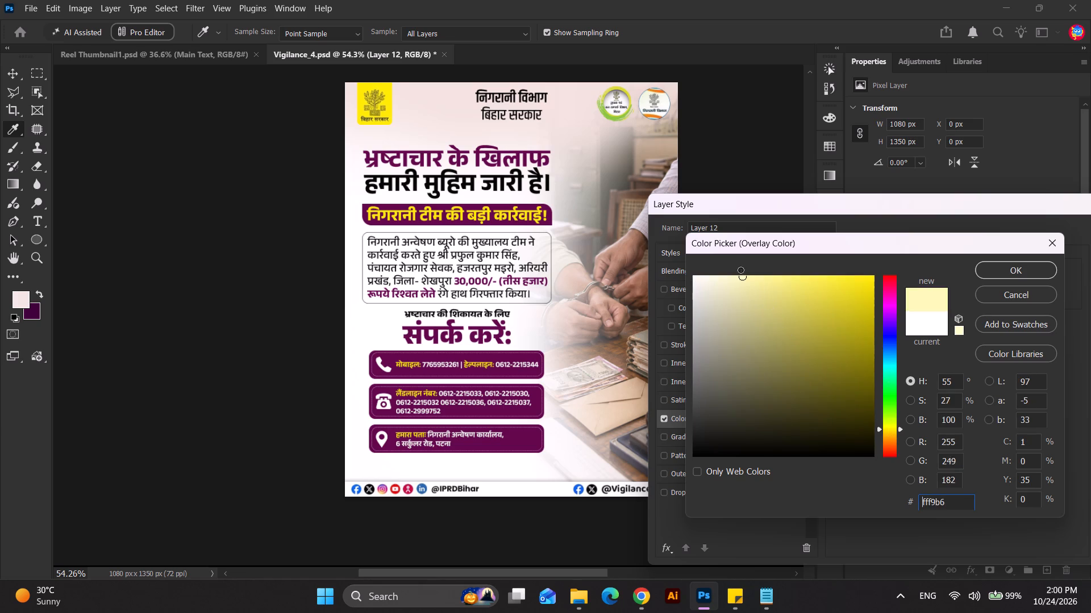
pyautogui.moveTo(740, 270); pyautogui.dragTo(727, 255)
pyautogui.moveTo(721, 279); pyautogui.dragTo(723, 270)
pyautogui.moveTo(714, 280); pyautogui.dragTo(712, 272)
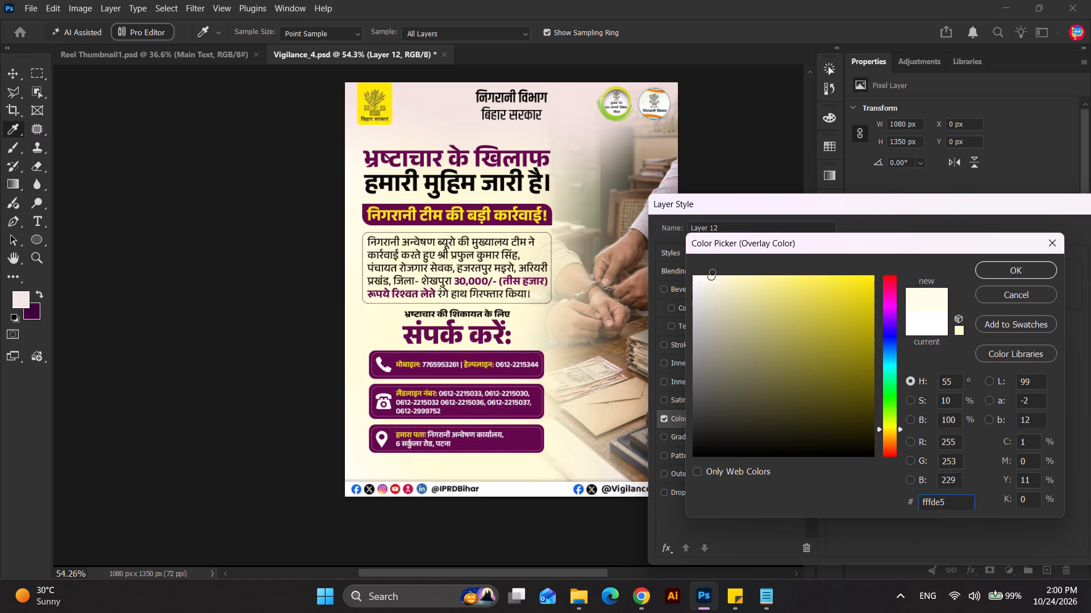
pyautogui.moveTo(712, 272); pyautogui.dragTo(707, 271)
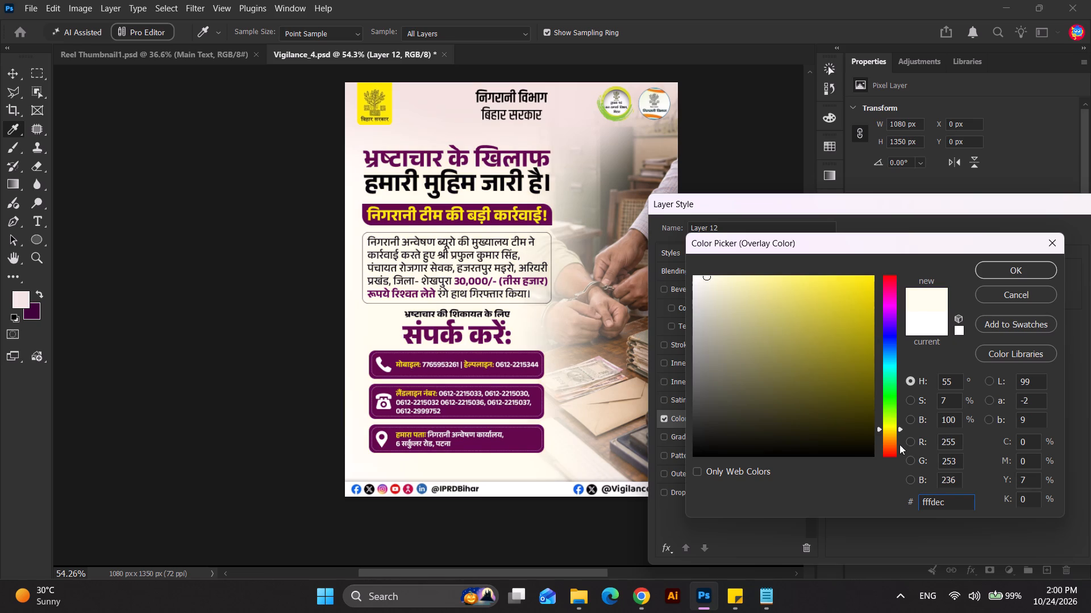
pyautogui.moveTo(961, 497); pyautogui.dragTo(840, 508)
pyautogui.hotkey('ctrl', 'c')
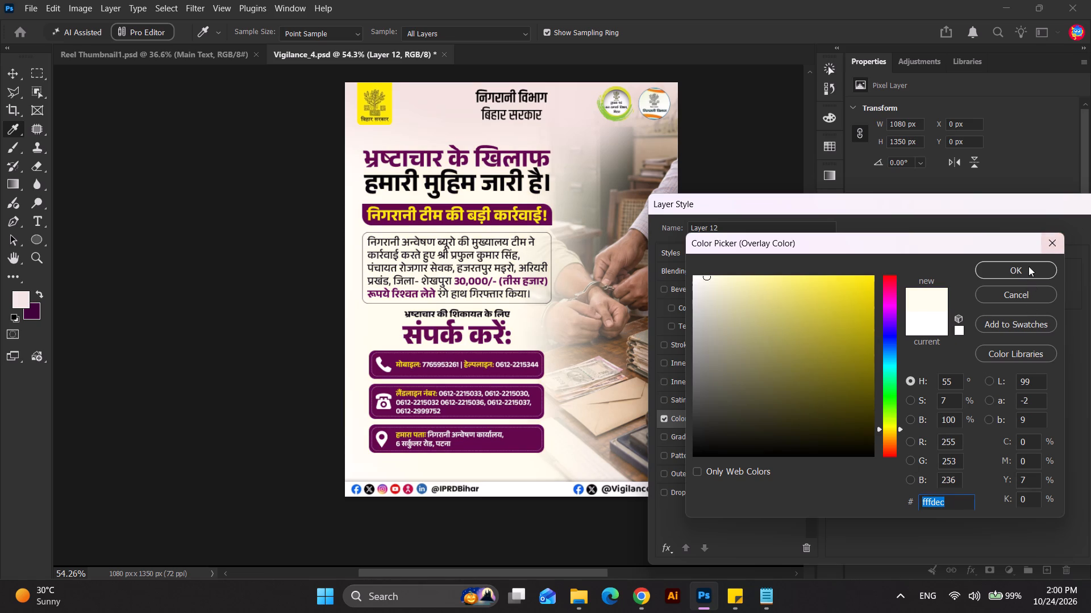
pyautogui.click(1028, 266)
pyautogui.moveTo(1014, 210); pyautogui.dragTo(803, 200)
pyautogui.click(897, 221)
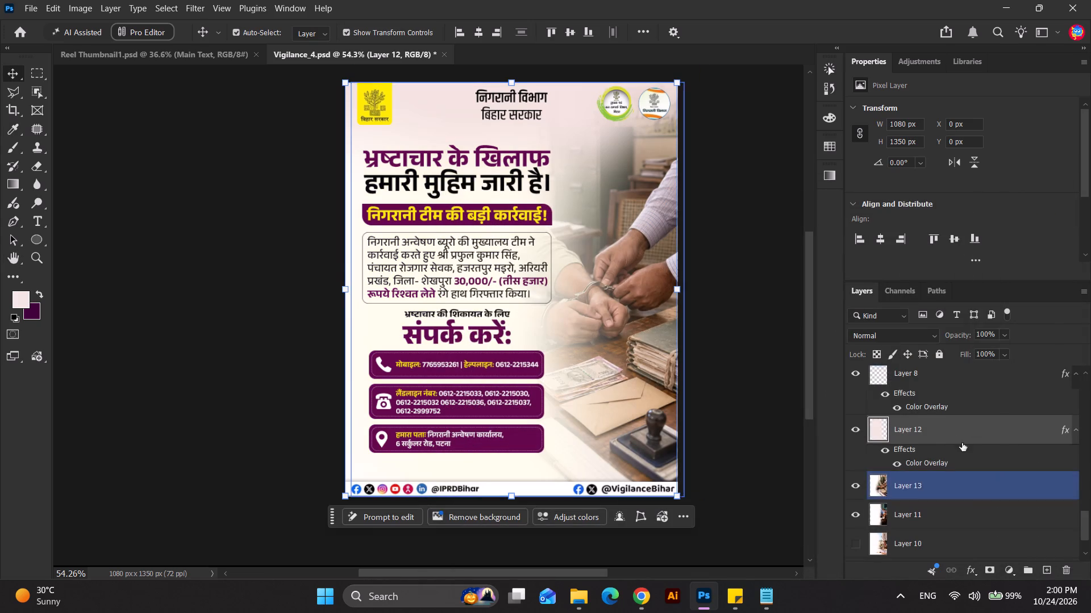
# Set the Color Overlay of Layer 8 to the same cream, #fffdec.
pyautogui.click(928, 376)
pyautogui.doubleClick(923, 413)
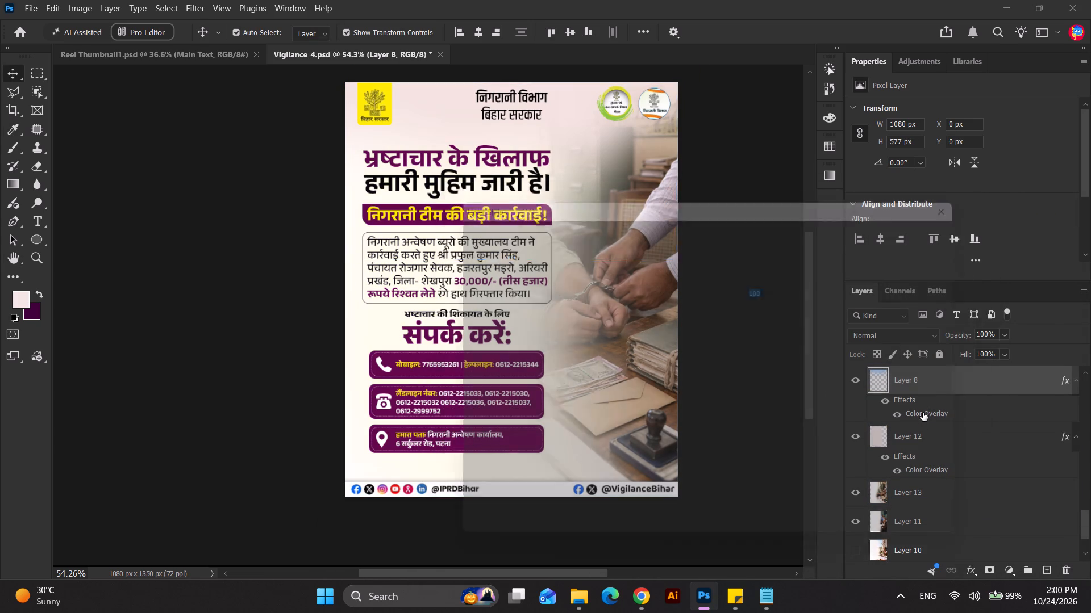
pyautogui.click(775, 266)
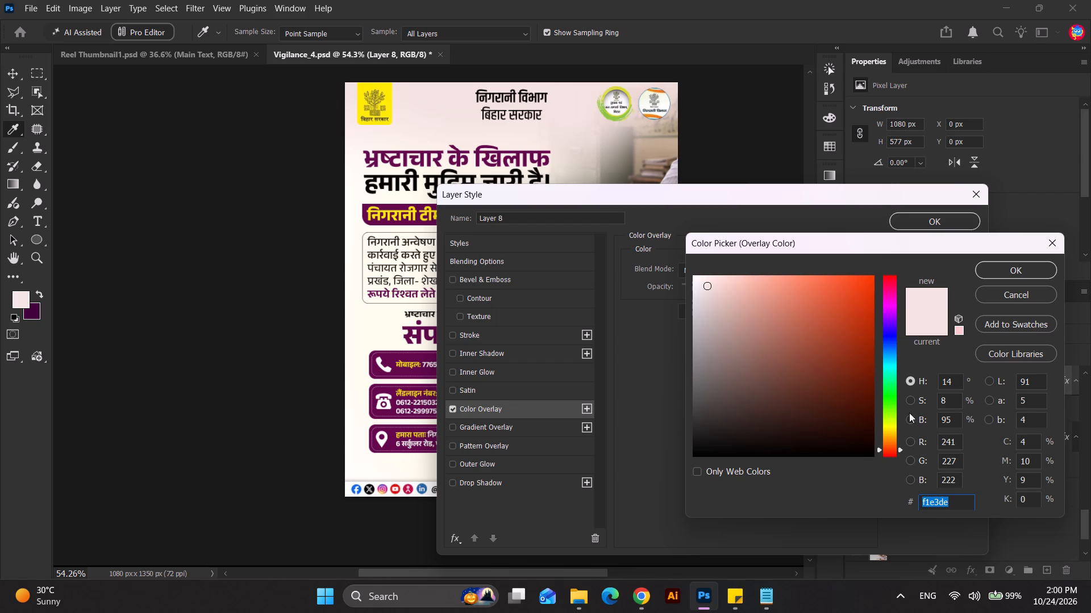
pyautogui.hotkey('ctrl', 'v')
pyautogui.click(1006, 271)
pyautogui.click(922, 222)
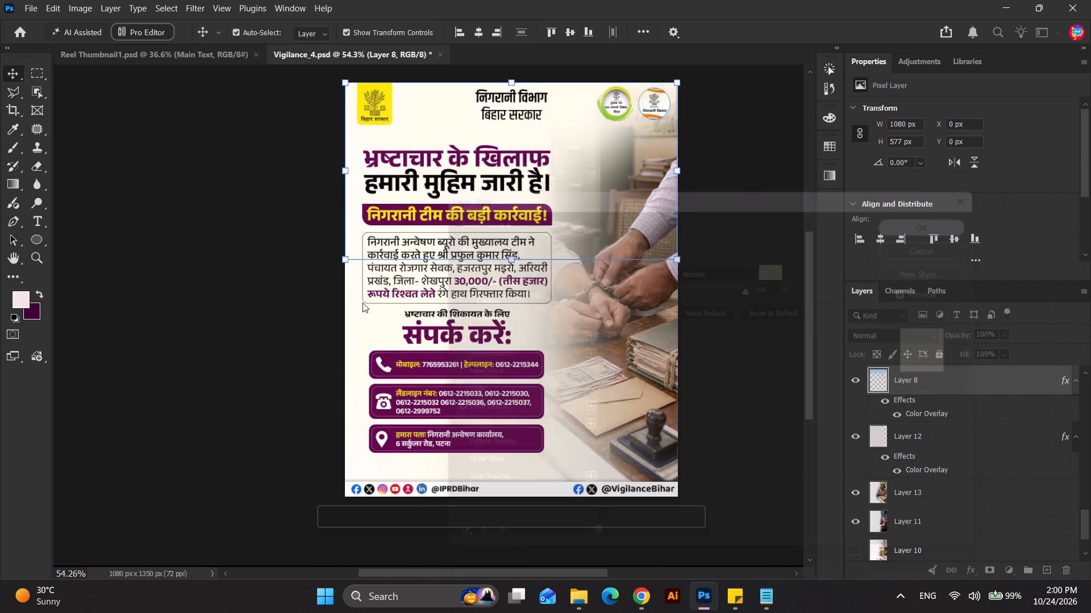
pyautogui.click(161, 375)
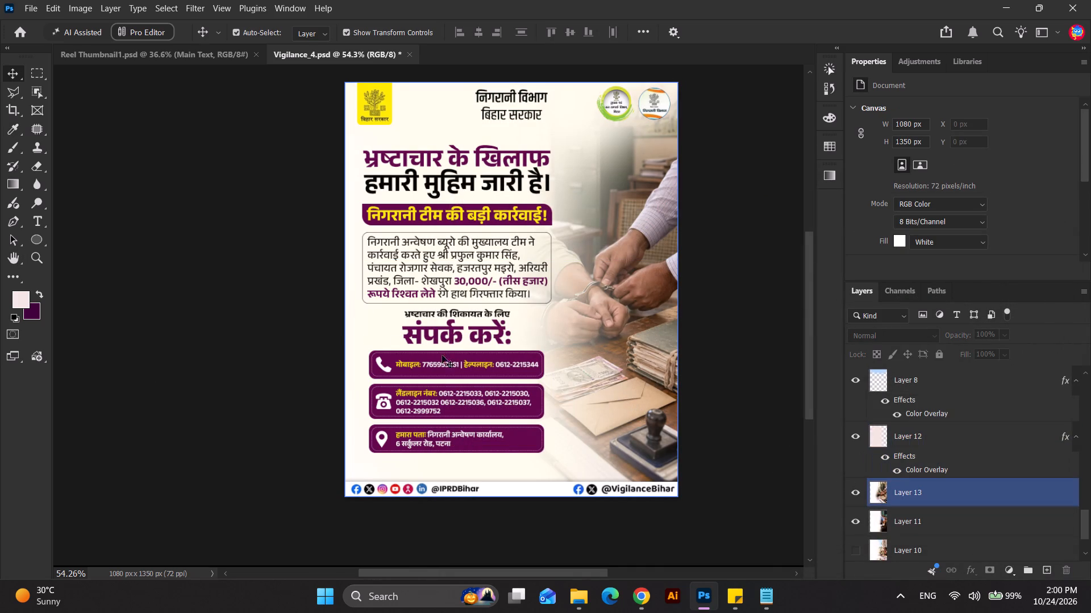
pyautogui.click(240, 310)
# Recolour the first headline line, भ्रष्टाचार के खिलाफ, to teal blue #025c7e and copy the hex code.
pyautogui.click(497, 160)
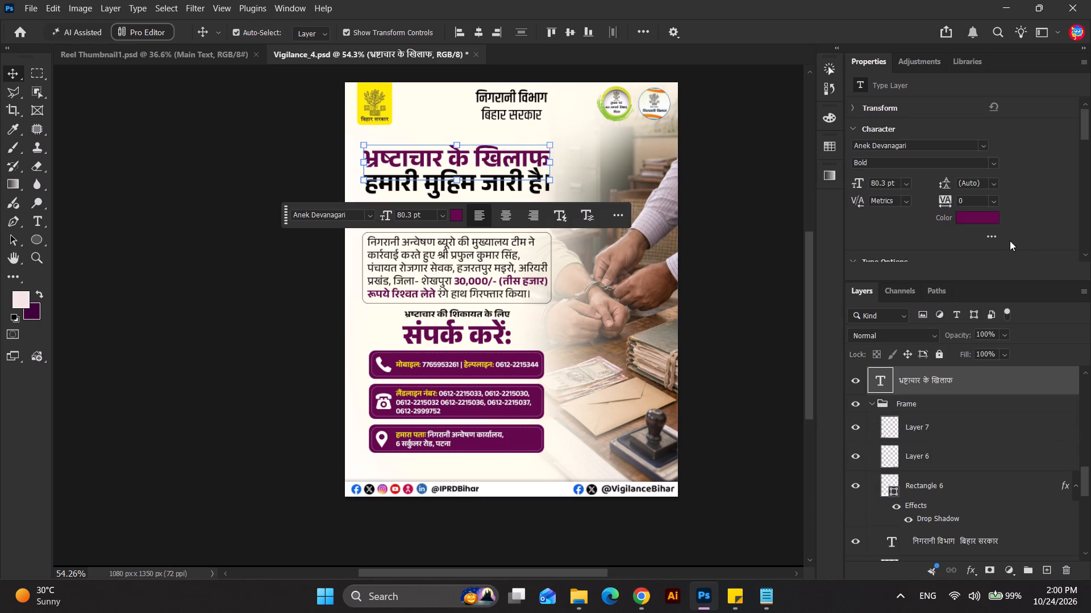
pyautogui.click(996, 222)
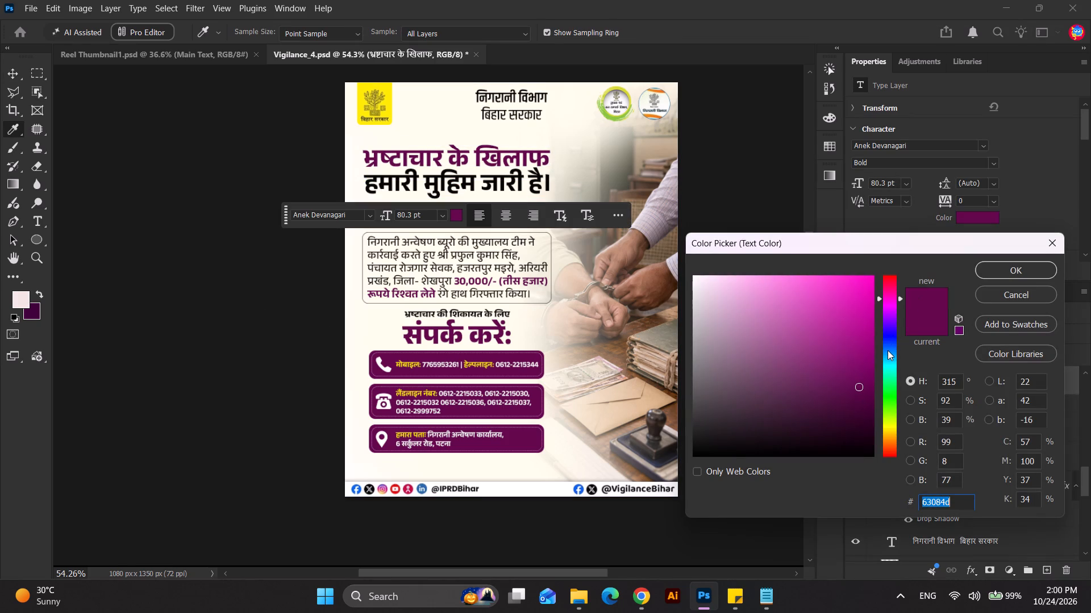
pyautogui.click(888, 350)
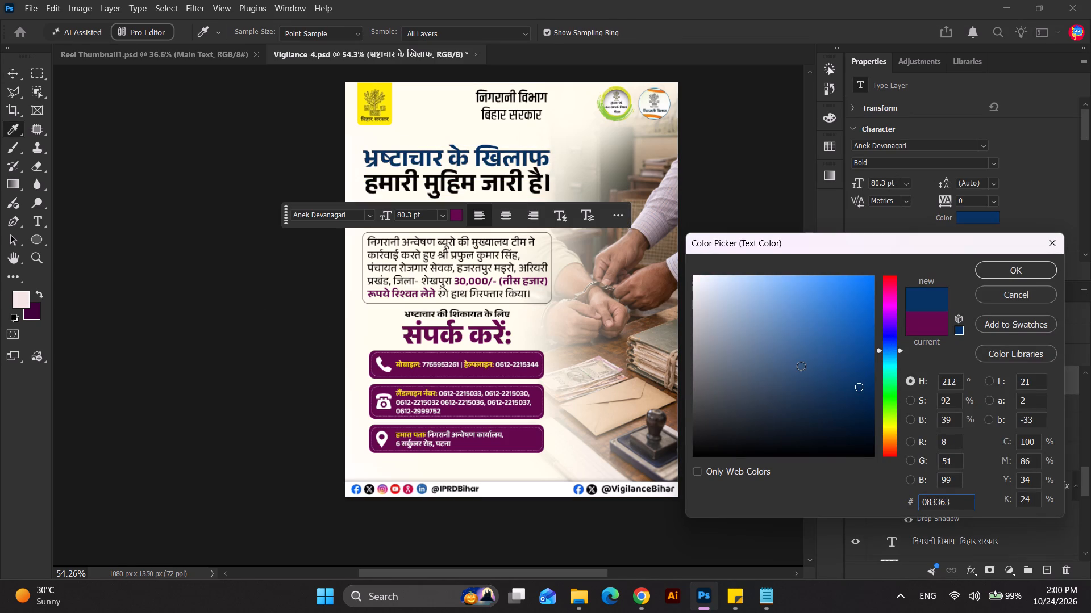
pyautogui.click(798, 377)
pyautogui.moveTo(889, 358); pyautogui.dragTo(889, 373)
pyautogui.click(890, 366)
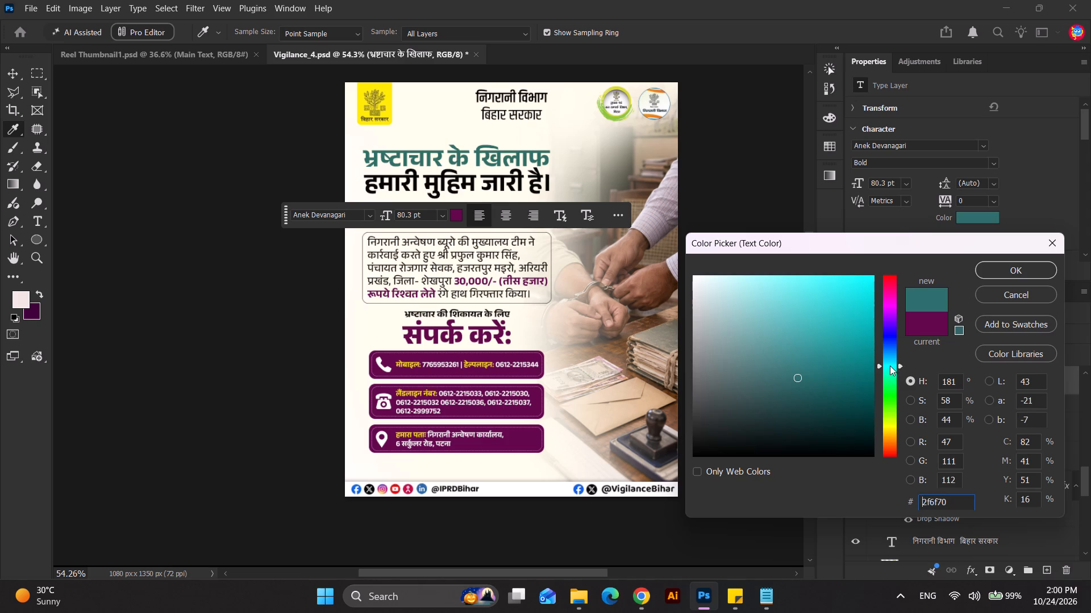
pyautogui.click(890, 362)
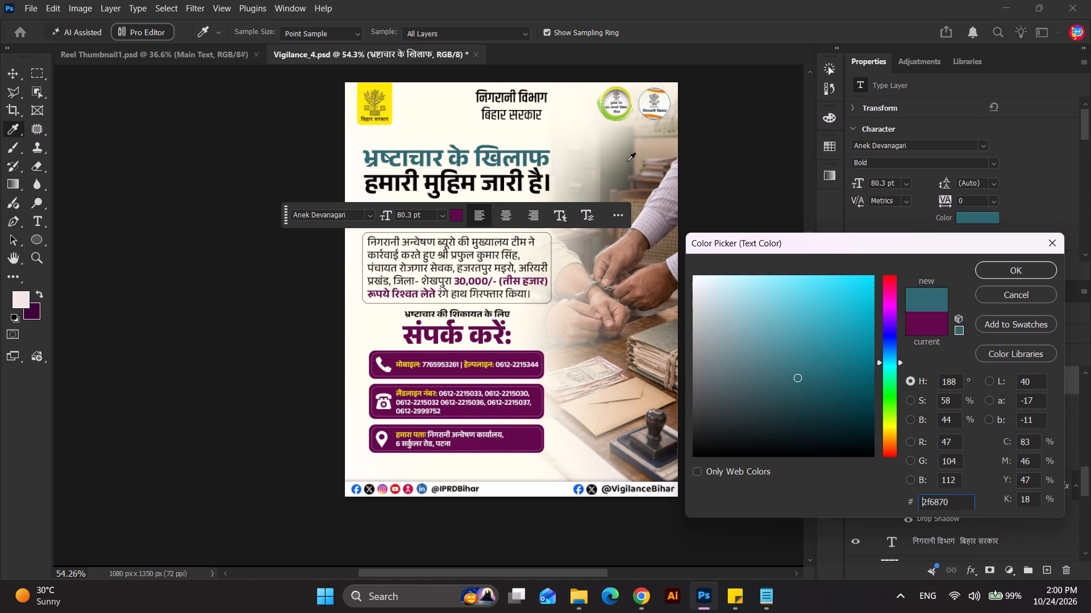
pyautogui.click(625, 161)
pyautogui.click(844, 375)
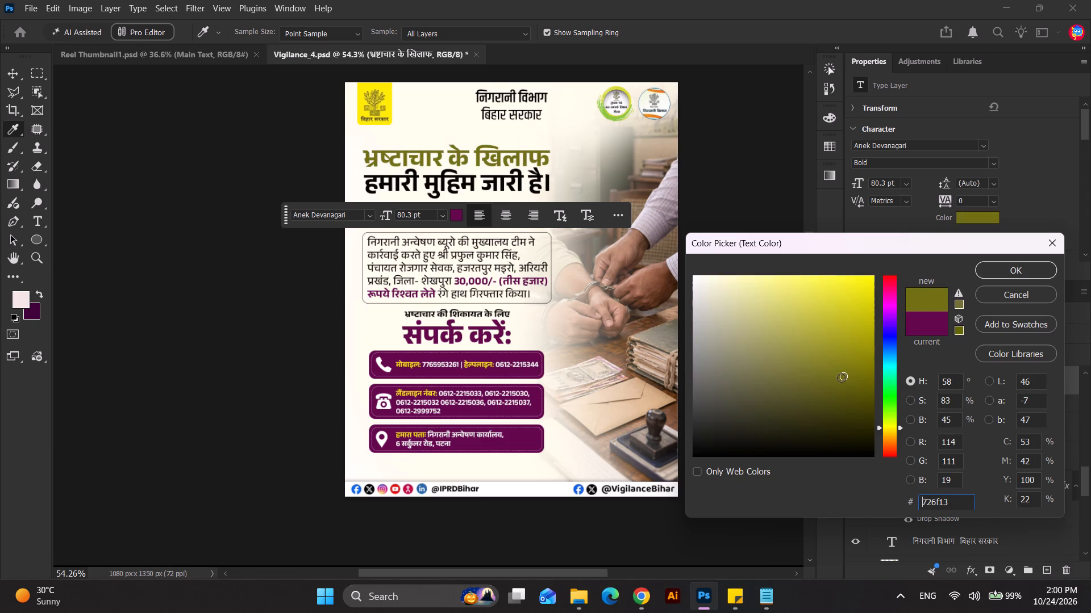
pyautogui.click(838, 386)
pyautogui.click(817, 385)
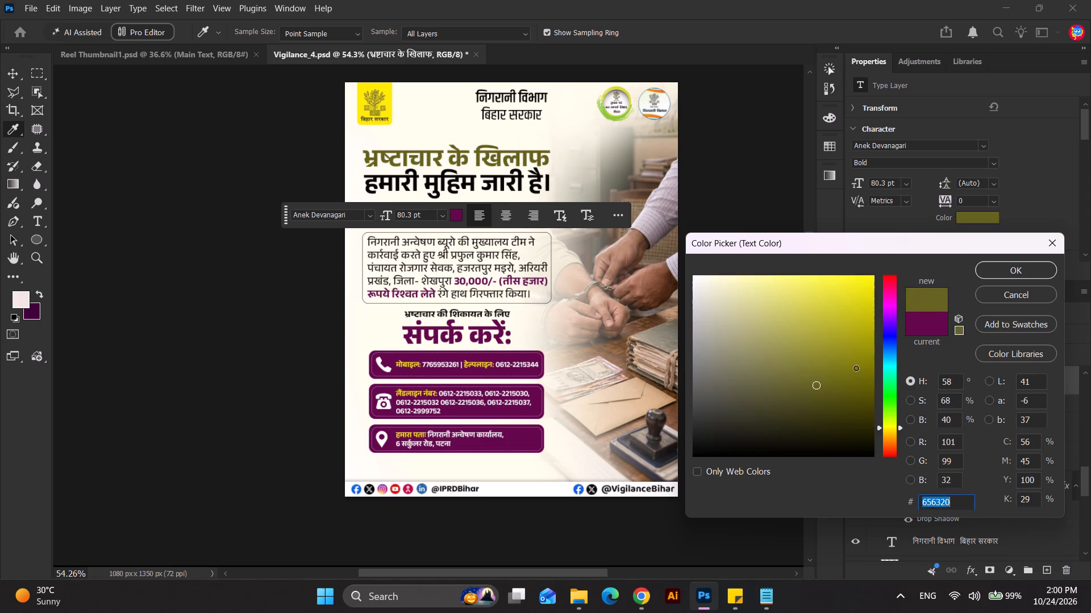
pyautogui.click(856, 368)
pyautogui.click(861, 377)
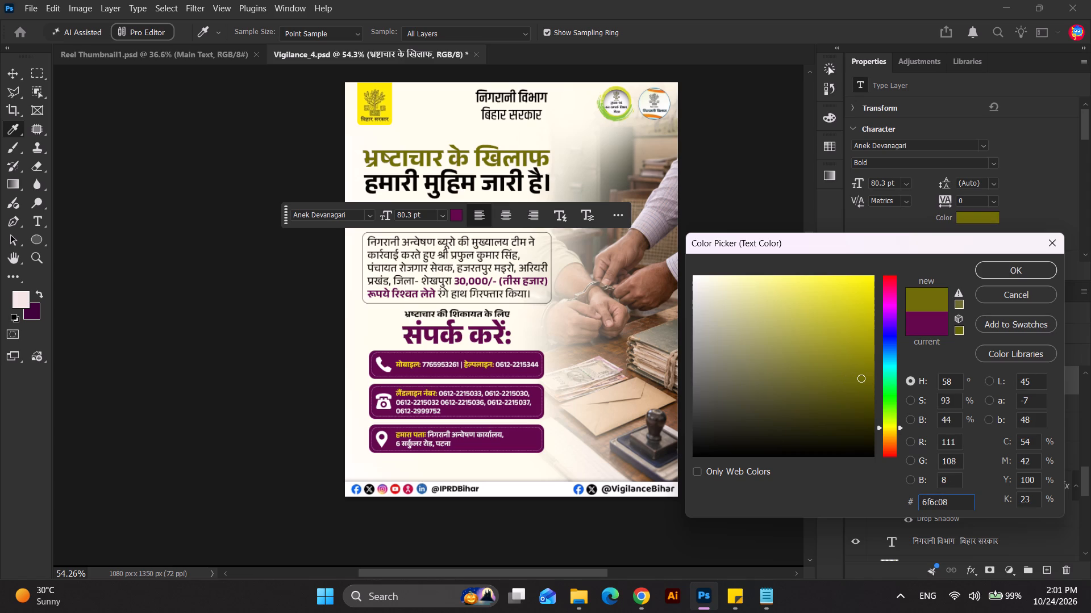
pyautogui.moveTo(957, 502); pyautogui.dragTo(840, 510)
pyautogui.click(889, 358)
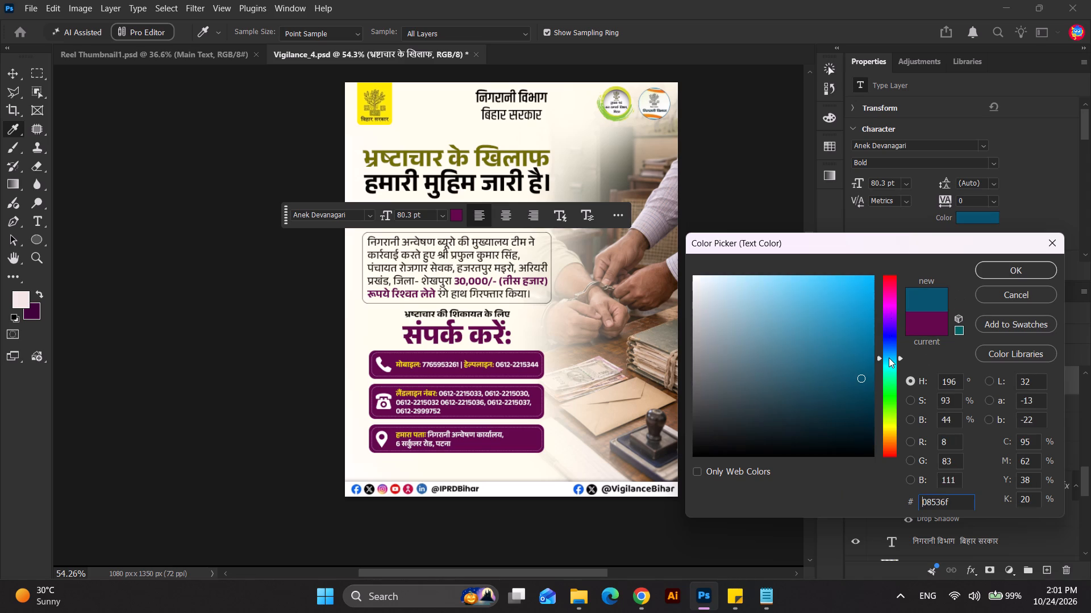
pyautogui.click(872, 367)
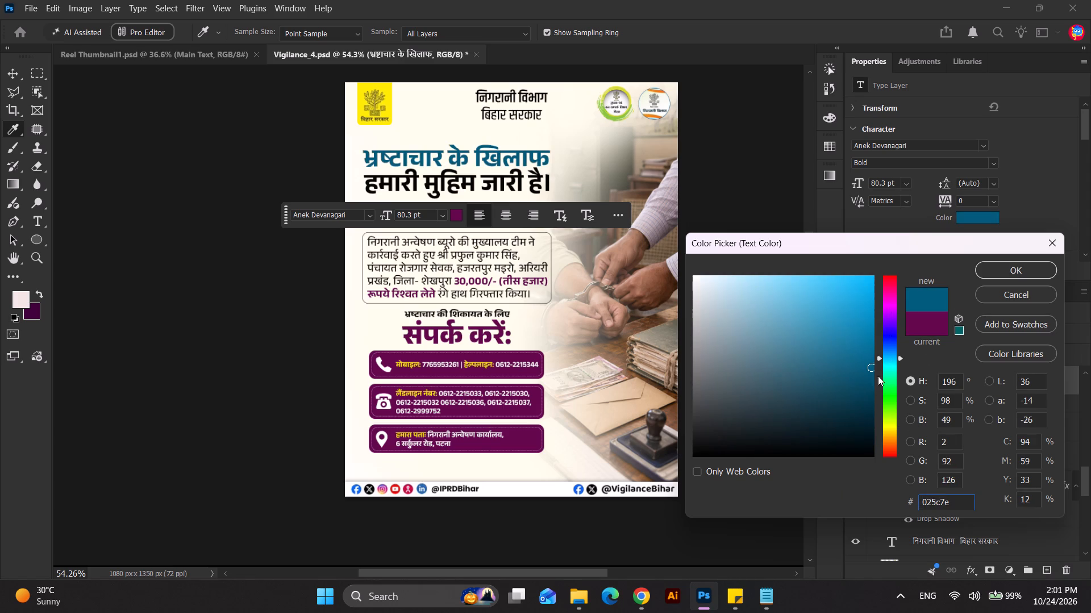
pyautogui.moveTo(954, 501); pyautogui.dragTo(878, 504)
pyautogui.hotkey('ctrl', 'c')
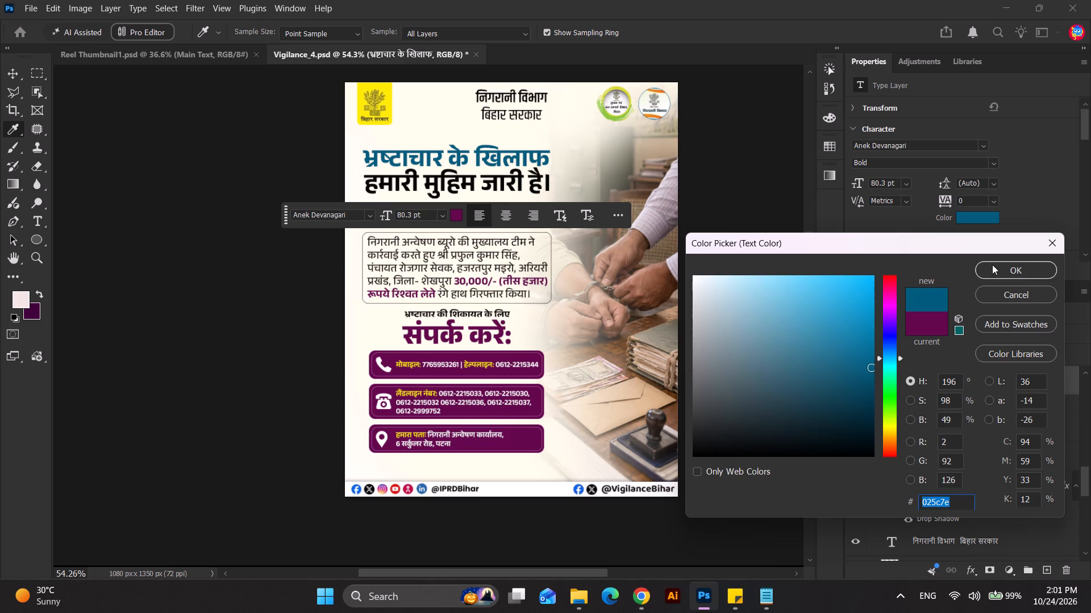
pyautogui.click(992, 264)
pyautogui.click(266, 268)
# Fill the banner rectangle behind निगरानी टीम की बड़ी कार्रवाई! with the recently used teal blue #025c7e.
pyautogui.scroll(3, 484, 262)
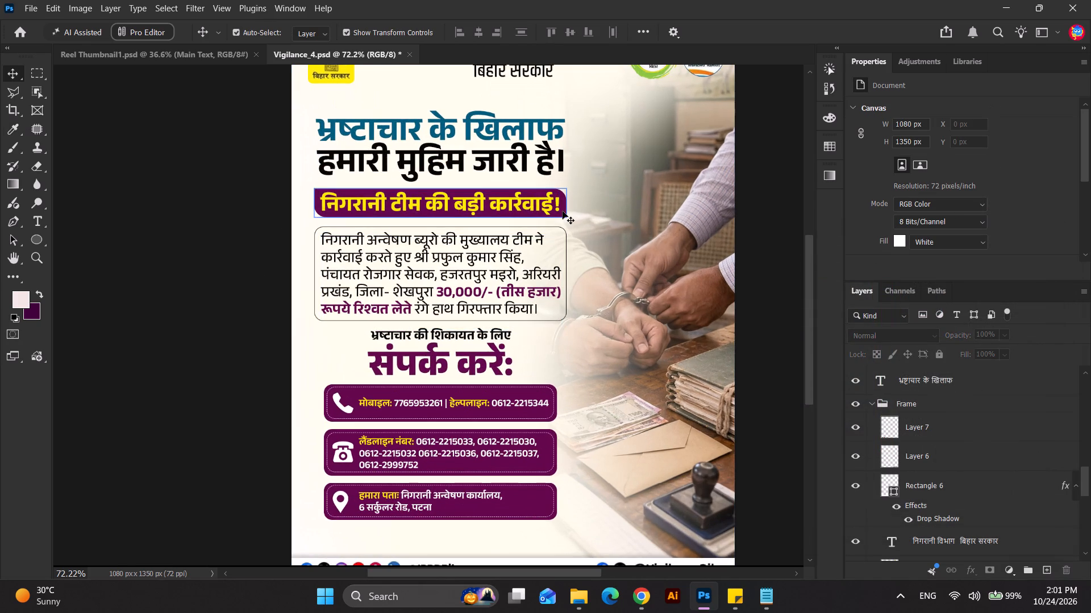
pyautogui.click(563, 211)
pyautogui.click(890, 219)
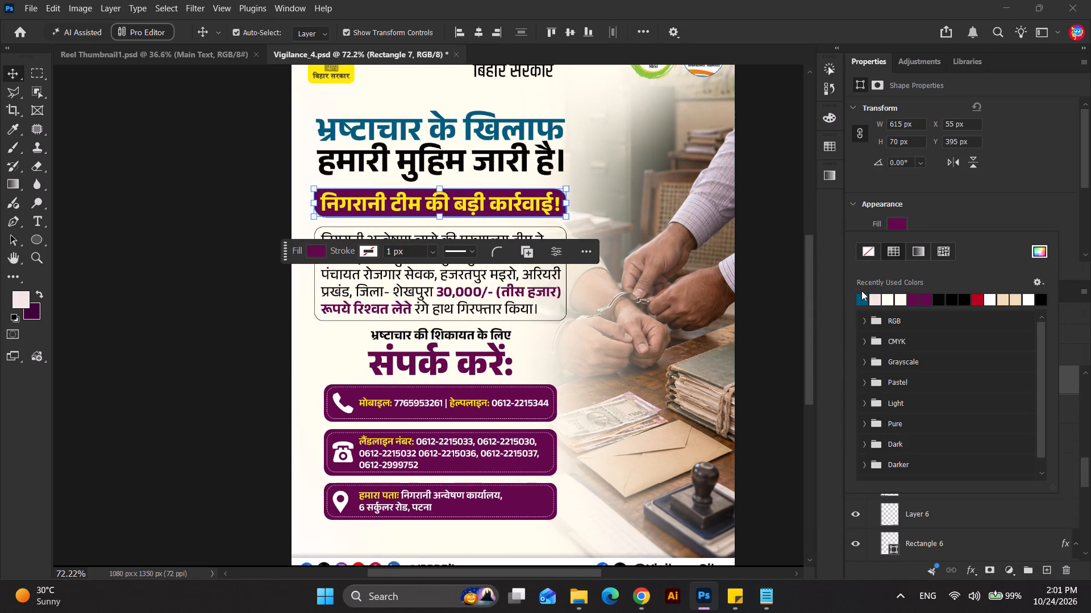
pyautogui.click(863, 300)
pyautogui.click(231, 295)
pyautogui.scroll(-4, 249, 278)
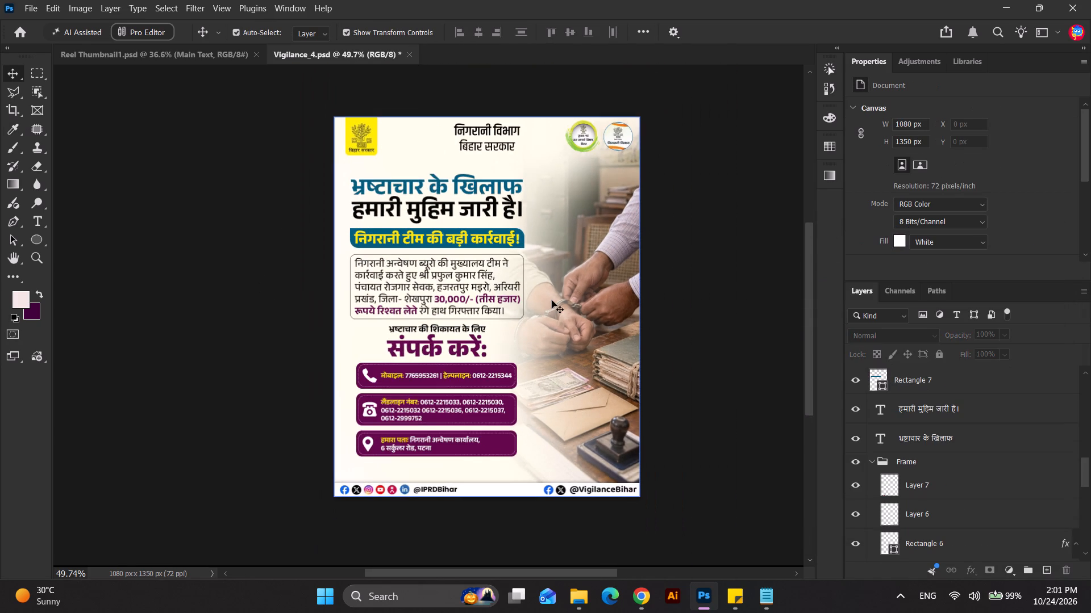
# Save the Vigilance_4 document.
pyautogui.hotkey('ctrl', 's')
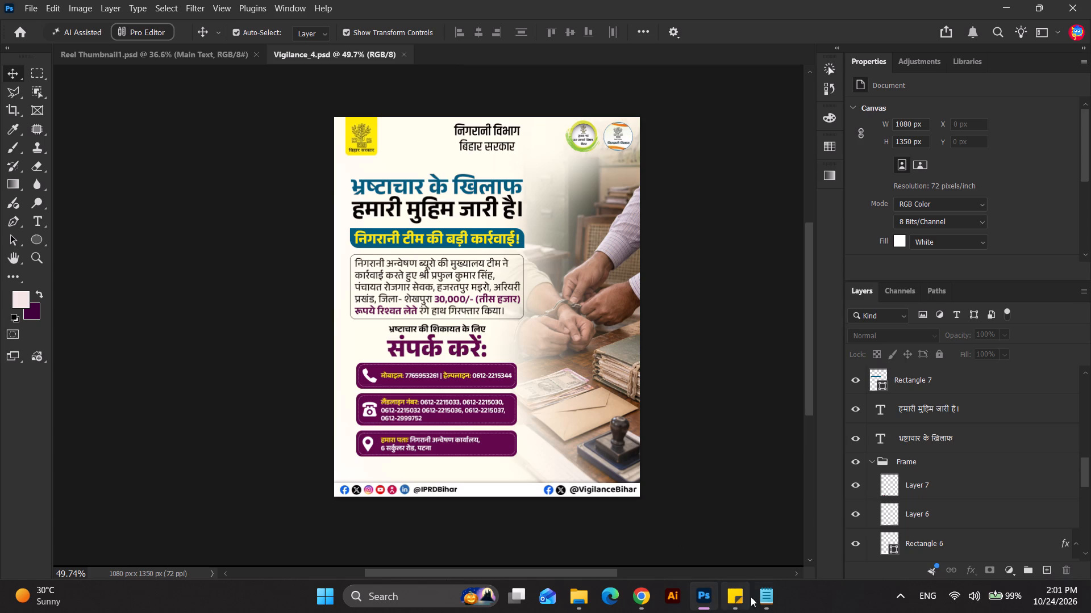
# Switch to Notepad and copy the full arrest paragraph for the Danapur, Patna case from the second text block.
pyautogui.click(763, 597)
pyautogui.scroll(-4, 781, 347)
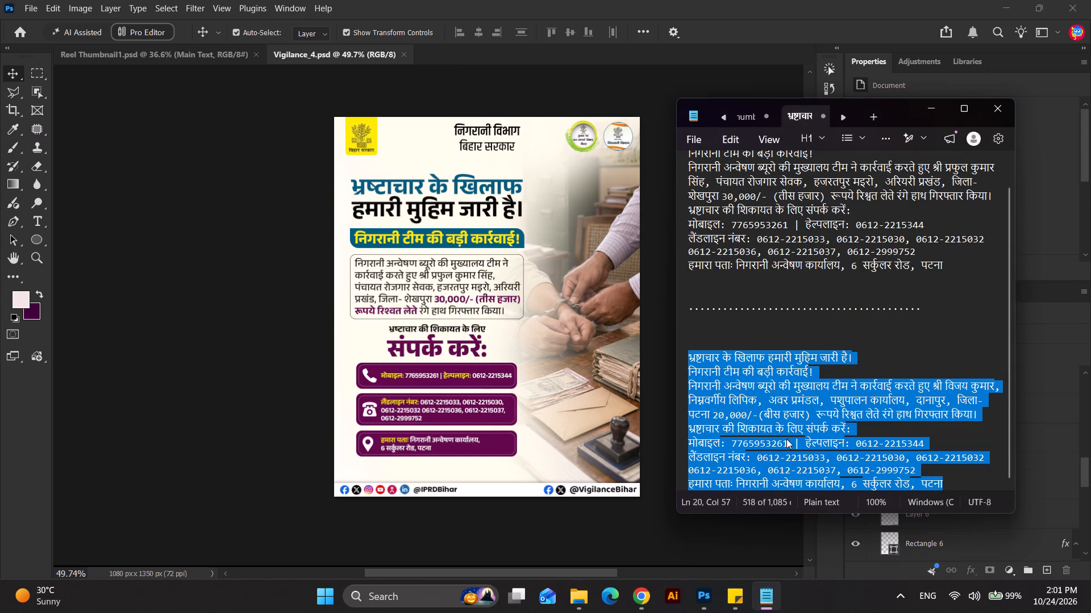
pyautogui.click(777, 427)
pyautogui.click(957, 114)
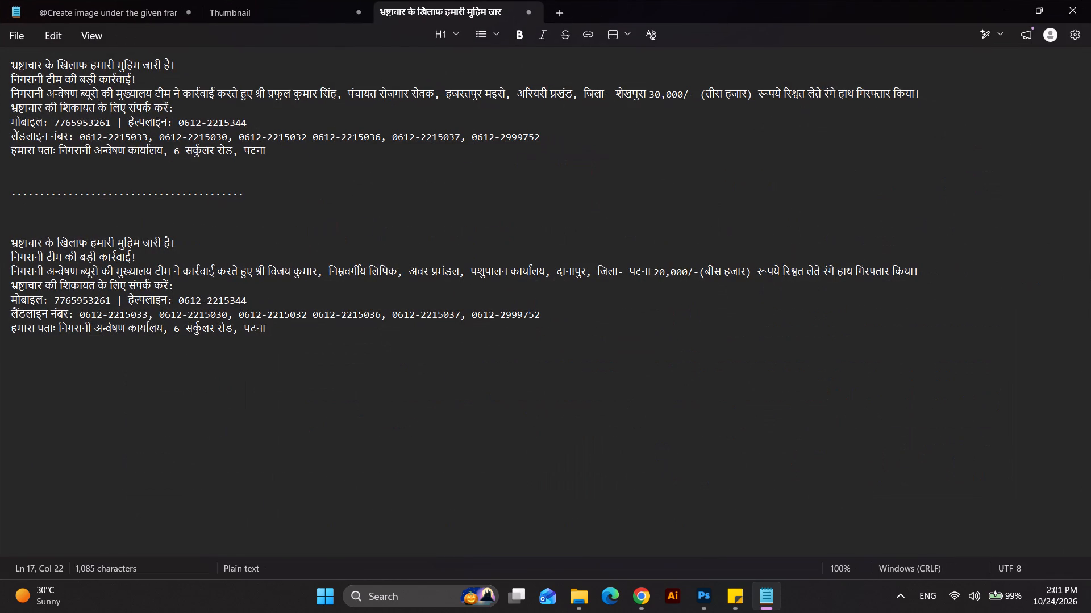
pyautogui.moveTo(11, 268); pyautogui.dragTo(119, 282)
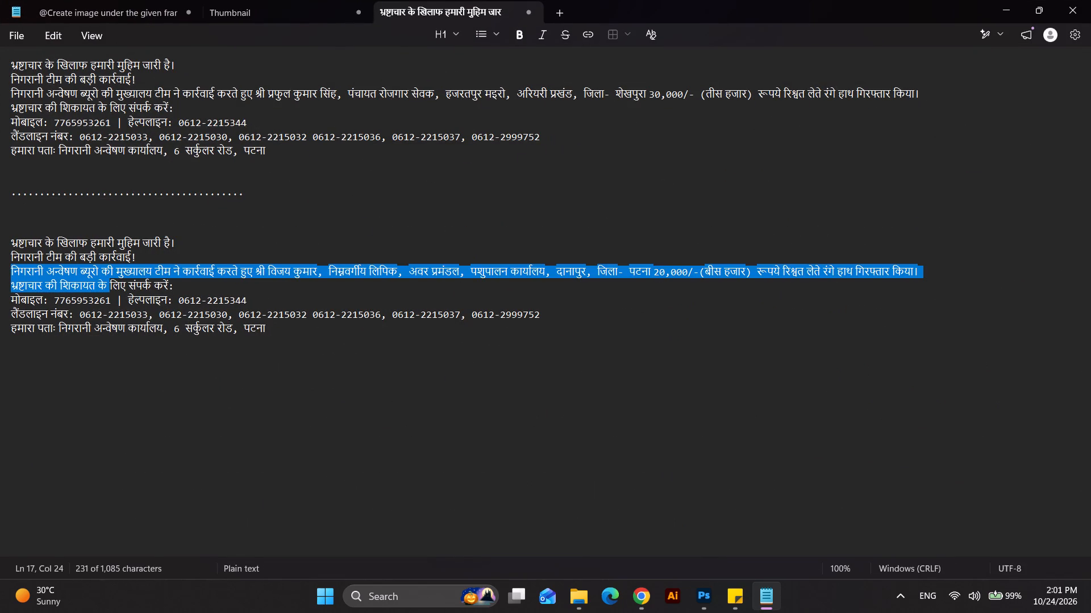
pyautogui.moveTo(119, 282); pyautogui.dragTo(162, 282)
pyautogui.moveTo(163, 282); pyautogui.dragTo(918, 274)
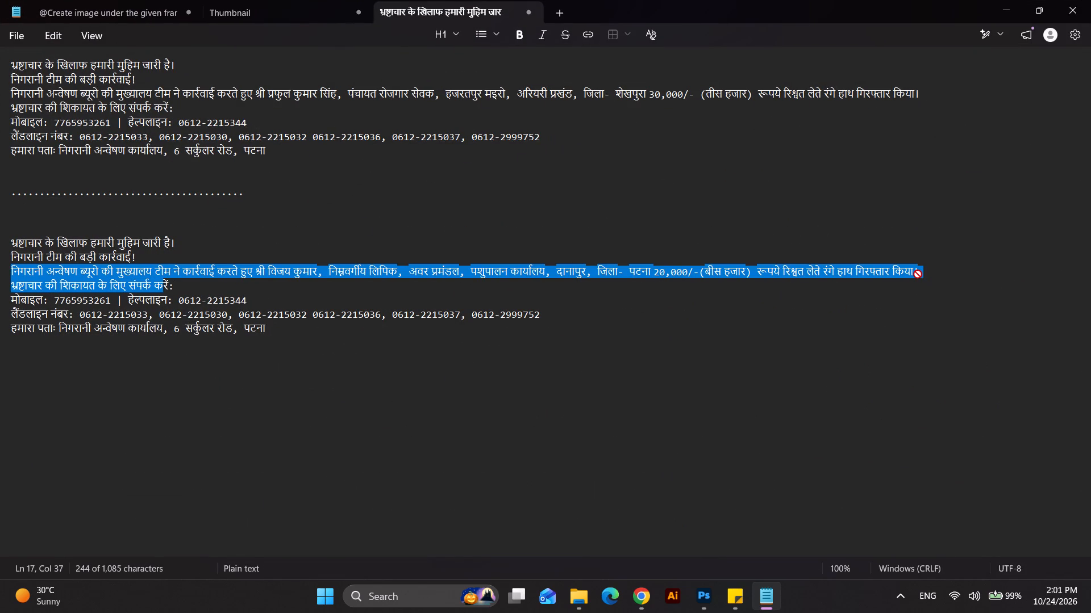
pyautogui.moveTo(918, 274); pyautogui.dragTo(917, 273)
pyautogui.click(219, 288)
pyautogui.moveTo(11, 270); pyautogui.dragTo(784, 270)
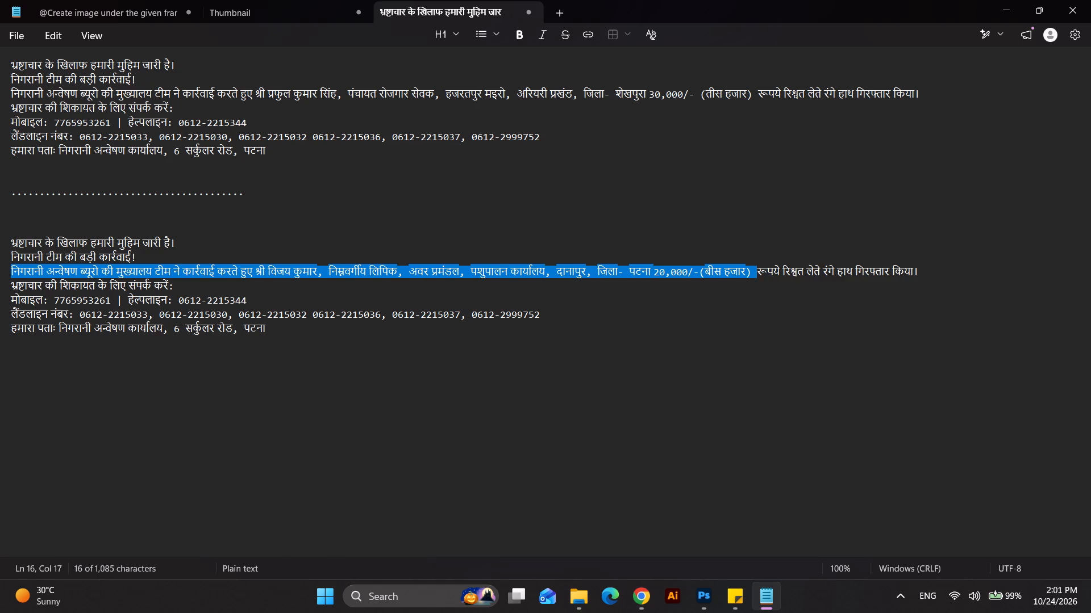
pyautogui.moveTo(784, 270); pyautogui.dragTo(919, 276)
pyautogui.hotkey('ctrl', 'c')
pyautogui.hotkey('ctrl', 'c')
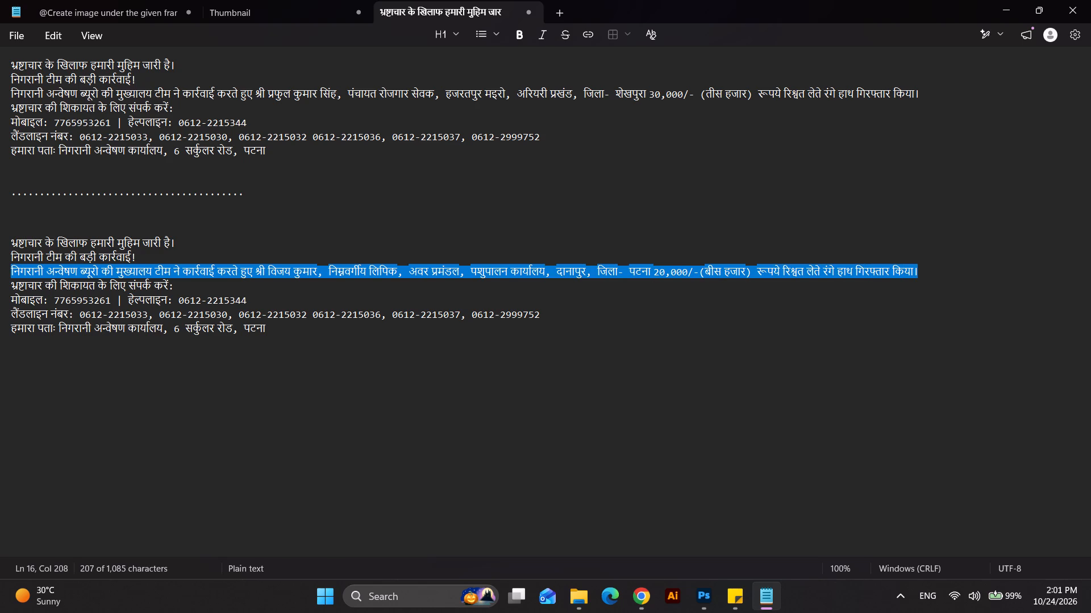
# Return to Photoshop and replace the boxed body paragraph's text with the copied Danapur arrest paragraph.
pyautogui.hotkey('alt', 'Tab')
pyautogui.doubleClick(420, 277)
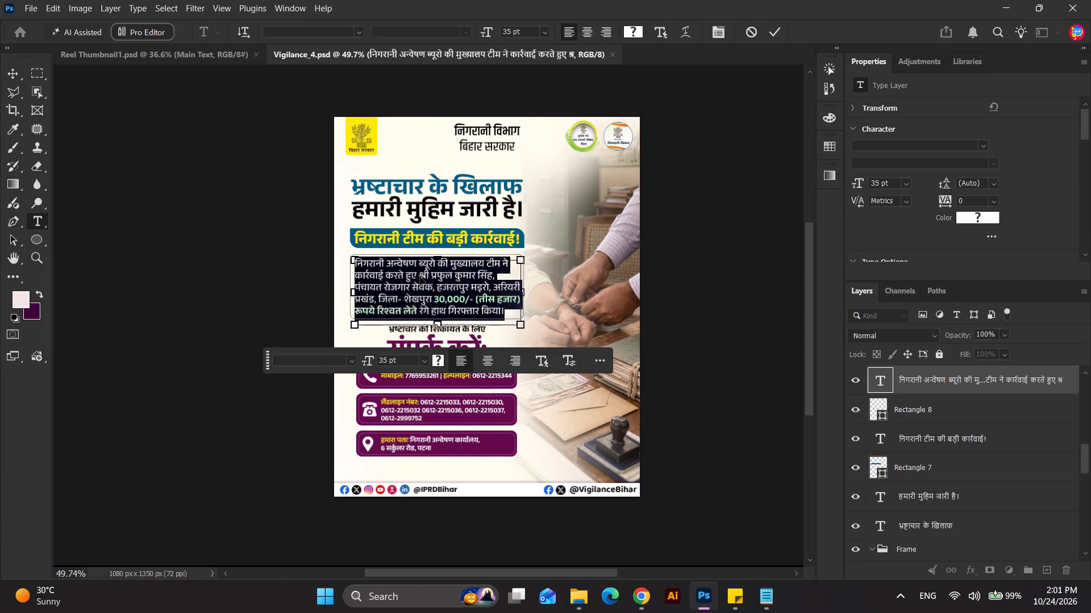
pyautogui.hotkey('ctrl', 'v')
# Make the phrase 20,000/-(बीस हजार) रूपये रिश्वत लेते Bold in the banner's teal blue, #025c7e, and copy the hex code.
pyautogui.scroll(6, 462, 303)
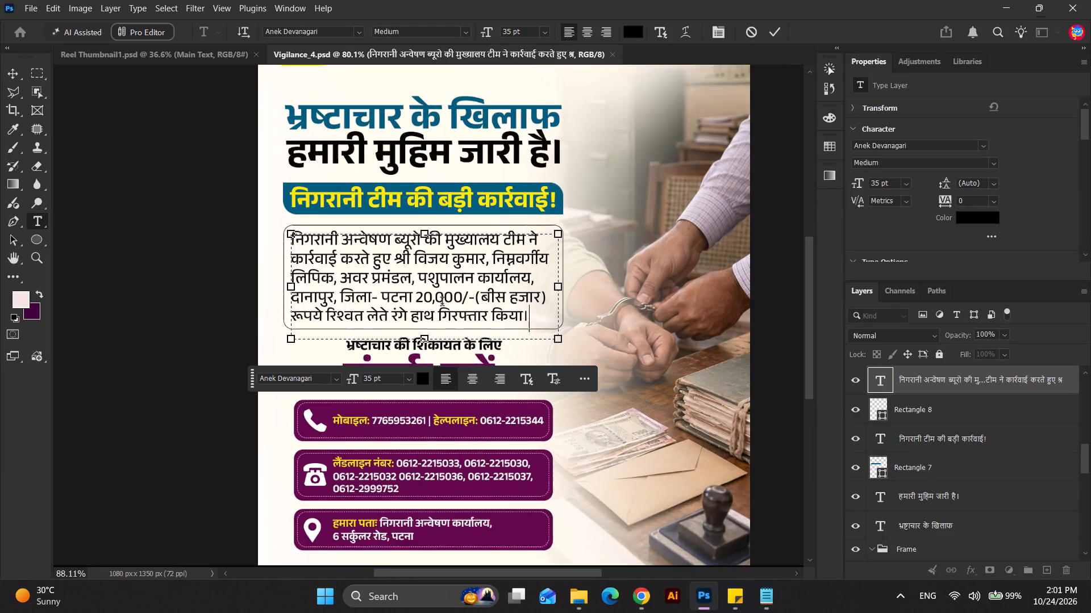
pyautogui.moveTo(414, 298); pyautogui.dragTo(351, 321)
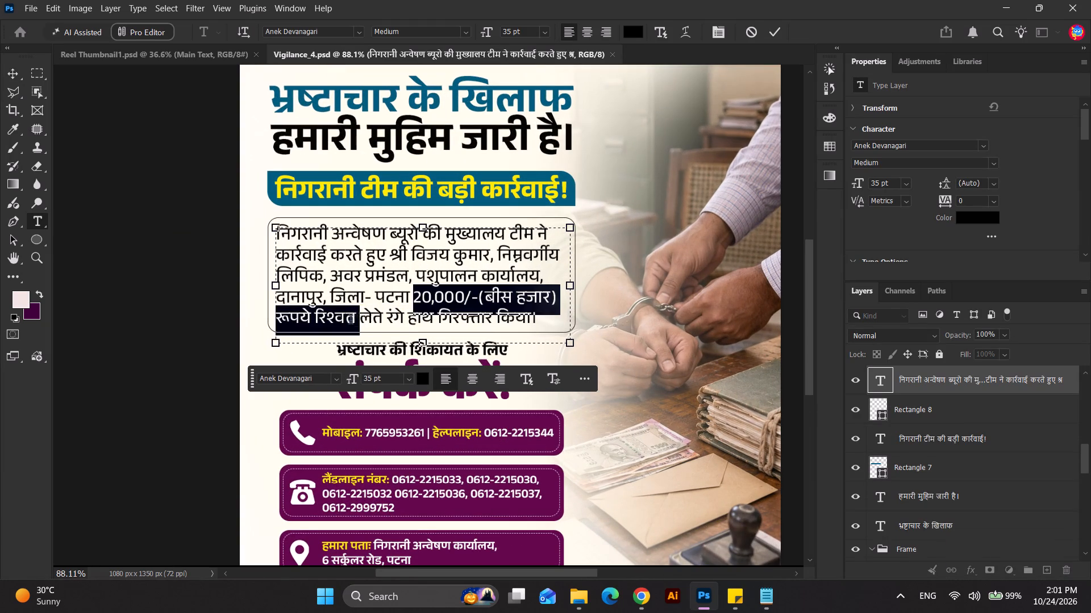
pyautogui.moveTo(351, 321); pyautogui.dragTo(384, 328)
pyautogui.click(992, 165)
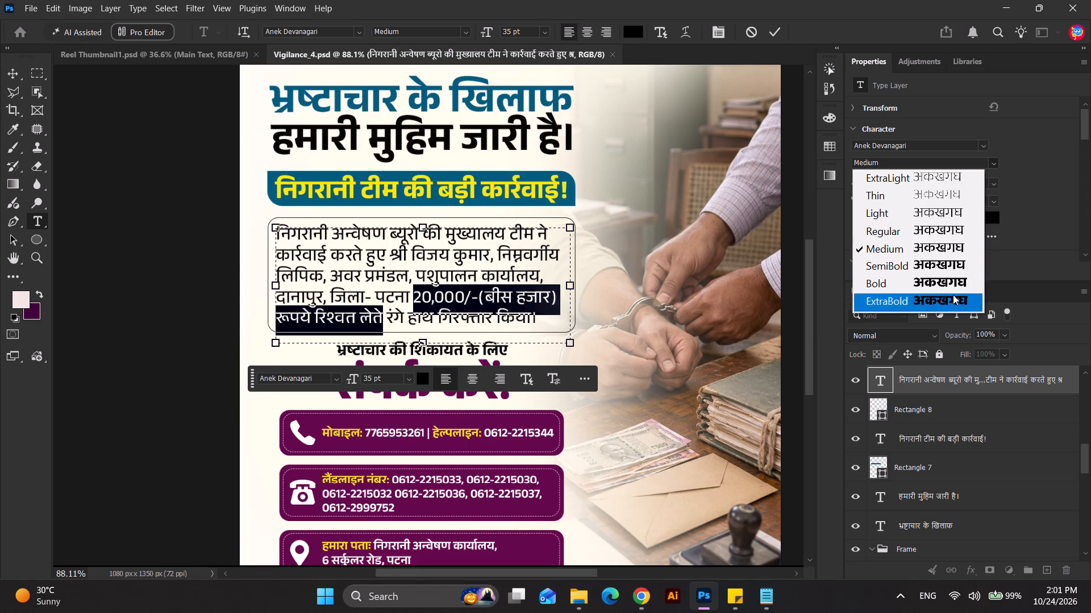
pyautogui.click(953, 286)
pyautogui.click(981, 219)
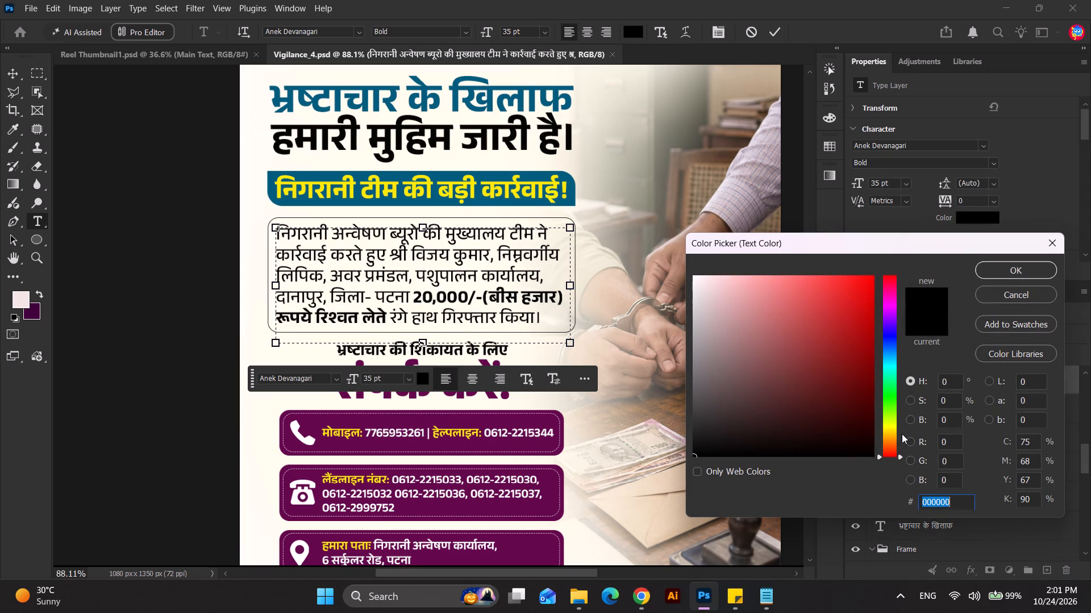
pyautogui.click(571, 196)
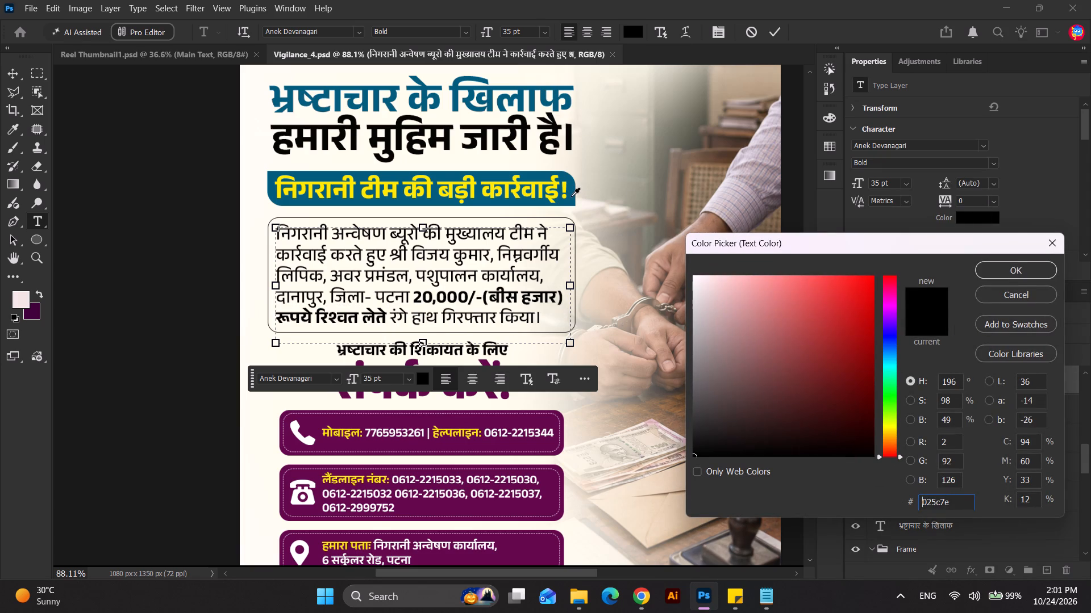
pyautogui.click(1016, 264)
pyautogui.scroll(-4, 364, 196)
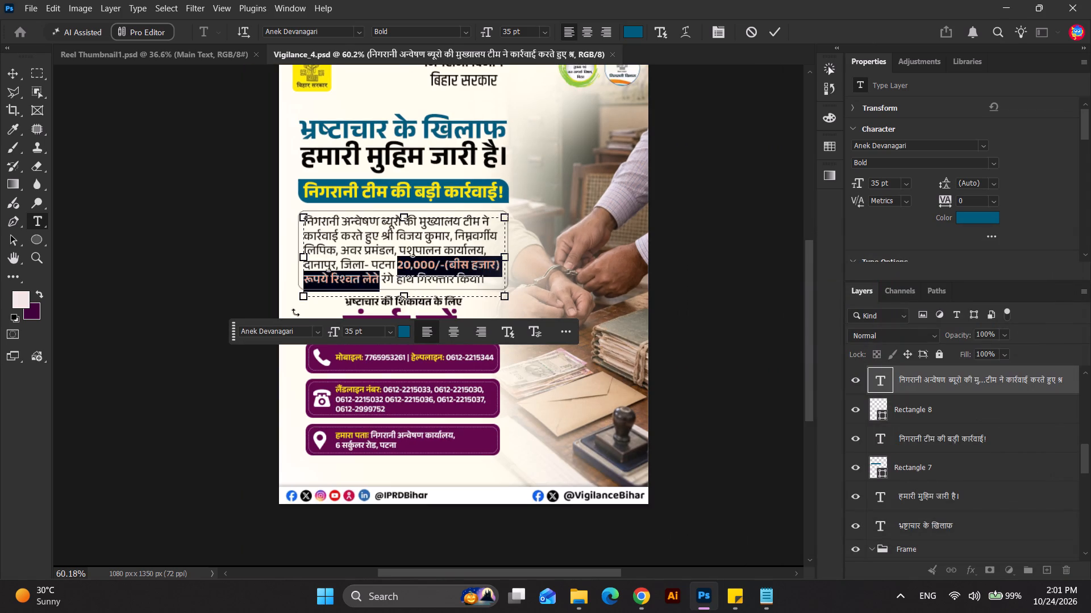
pyautogui.click(968, 220)
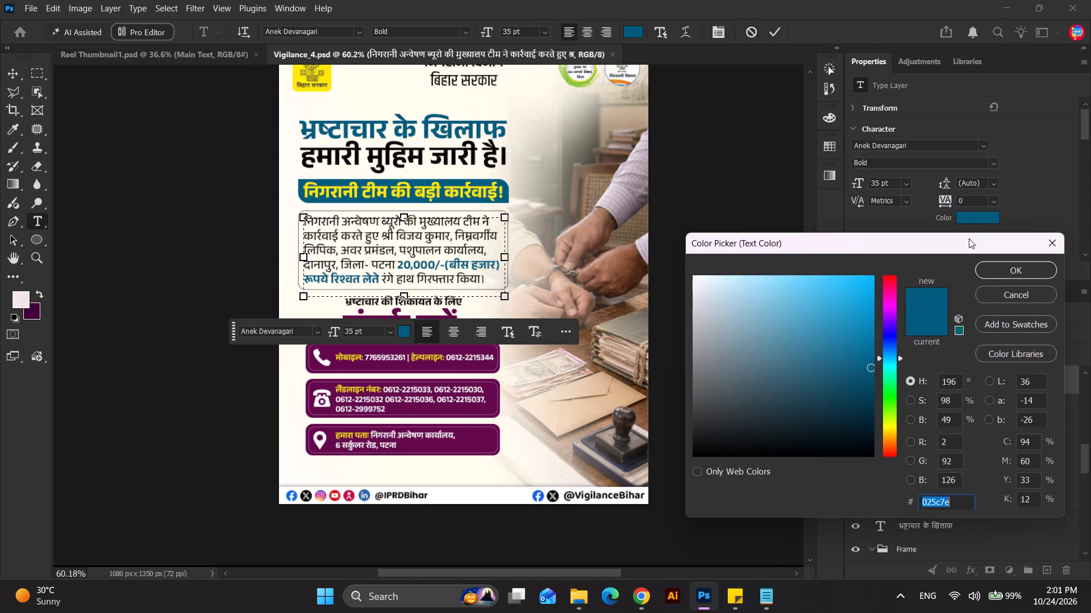
pyautogui.hotkey('ctrl', 'c')
pyautogui.click(1000, 272)
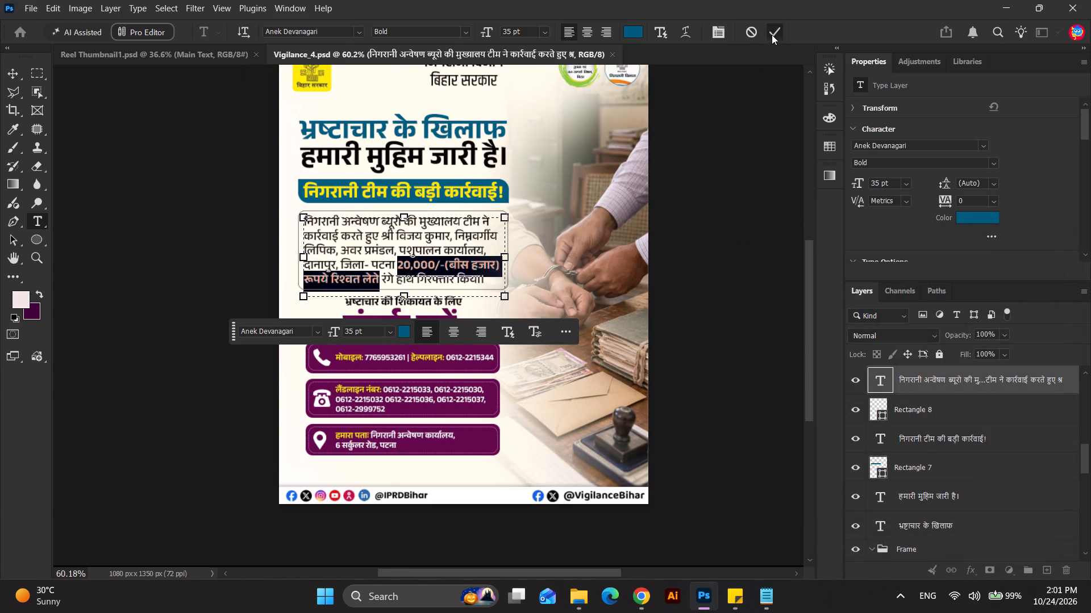
pyautogui.click(772, 35)
pyautogui.click(727, 234)
# Set the text colour of the whole two-line contact heading, भ्रष्टाचार की शिकायत के लिए संपर्क करें:, to #025c7e.
pyautogui.scroll(3, 417, 348)
pyautogui.doubleClick(440, 319)
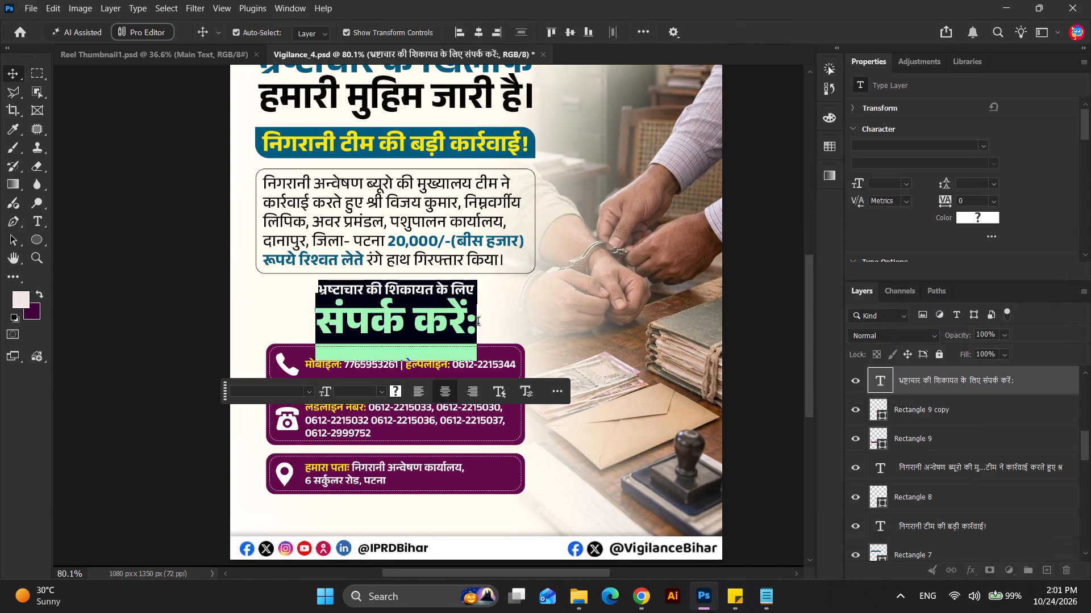
pyautogui.moveTo(477, 323); pyautogui.dragTo(252, 326)
pyautogui.click(242, 329)
pyautogui.click(965, 221)
pyautogui.hotkey('ctrl', 'v')
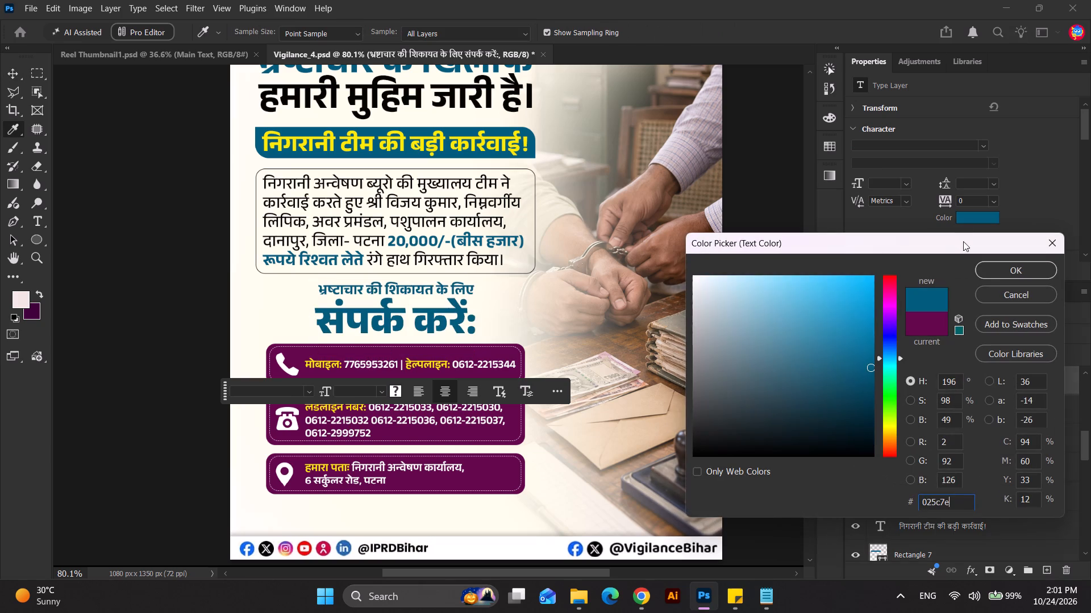
pyautogui.click(986, 268)
pyautogui.click(768, 358)
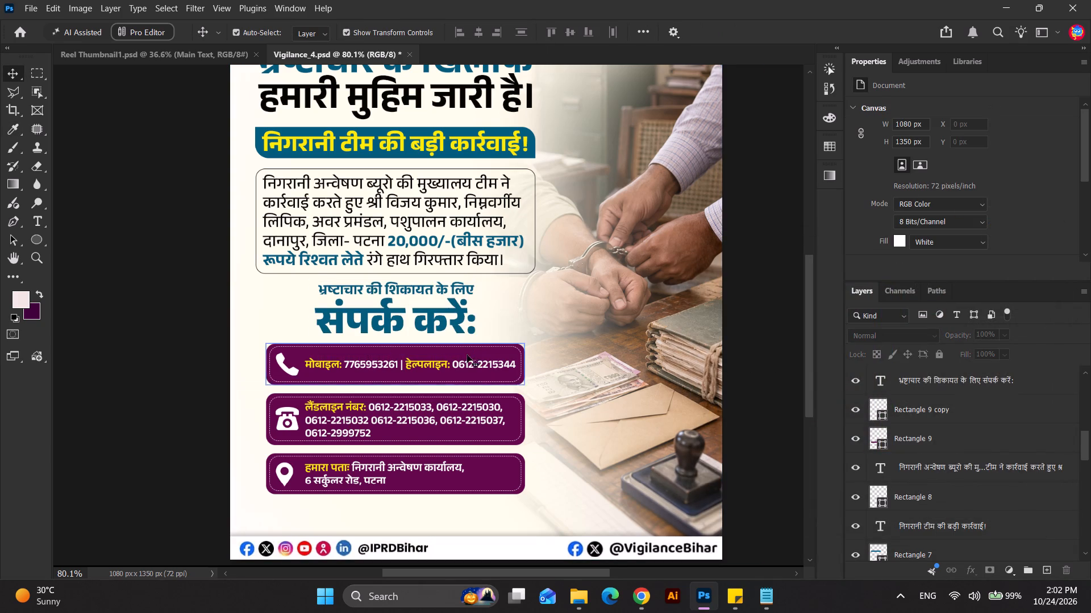
# Undo the contact heading's last recolour and apply #025c7e only to its large second line, संपर्क करें:.
pyautogui.hotkey('ctrl', 'z')
pyautogui.doubleClick(451, 306)
pyautogui.moveTo(475, 329); pyautogui.dragTo(301, 335)
pyautogui.click(970, 218)
pyautogui.hotkey('ctrl', 'v')
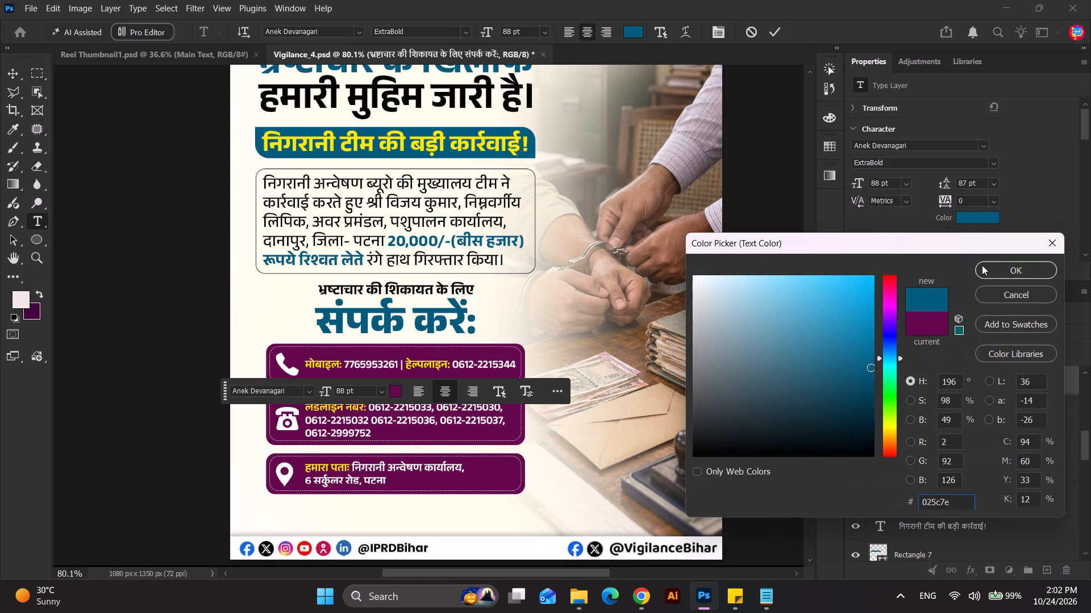
pyautogui.click(990, 270)
pyautogui.click(755, 409)
# Change the fill of the three contact boxes (mobile, landline and address) to #025c7e.
pyautogui.scroll(6, 563, 384)
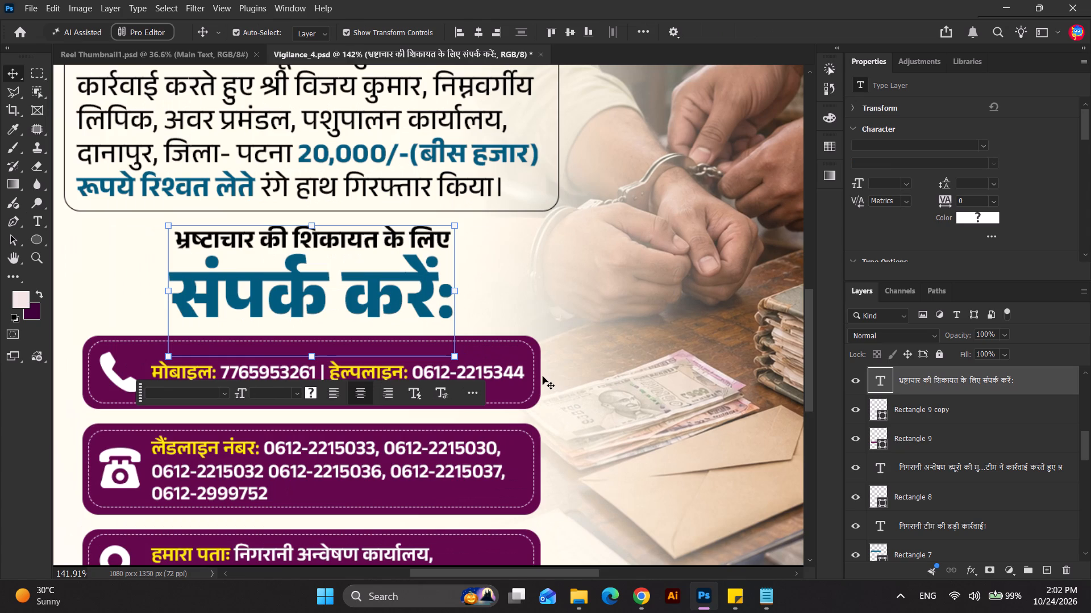
pyautogui.click(539, 374)
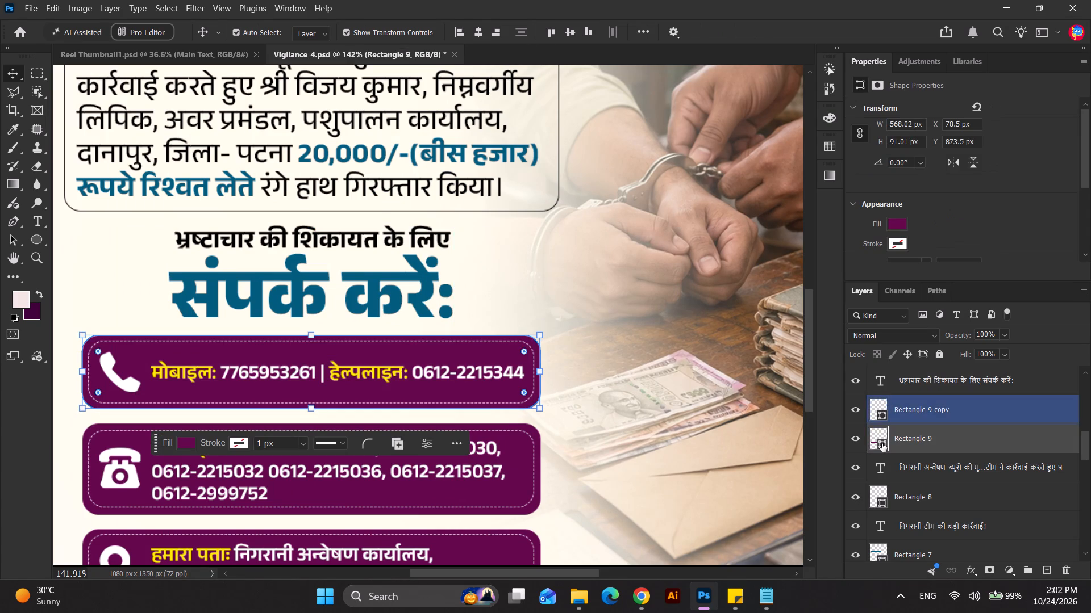
pyautogui.doubleClick(882, 443)
pyautogui.hotkey('ctrl', 'v')
pyautogui.click(1001, 264)
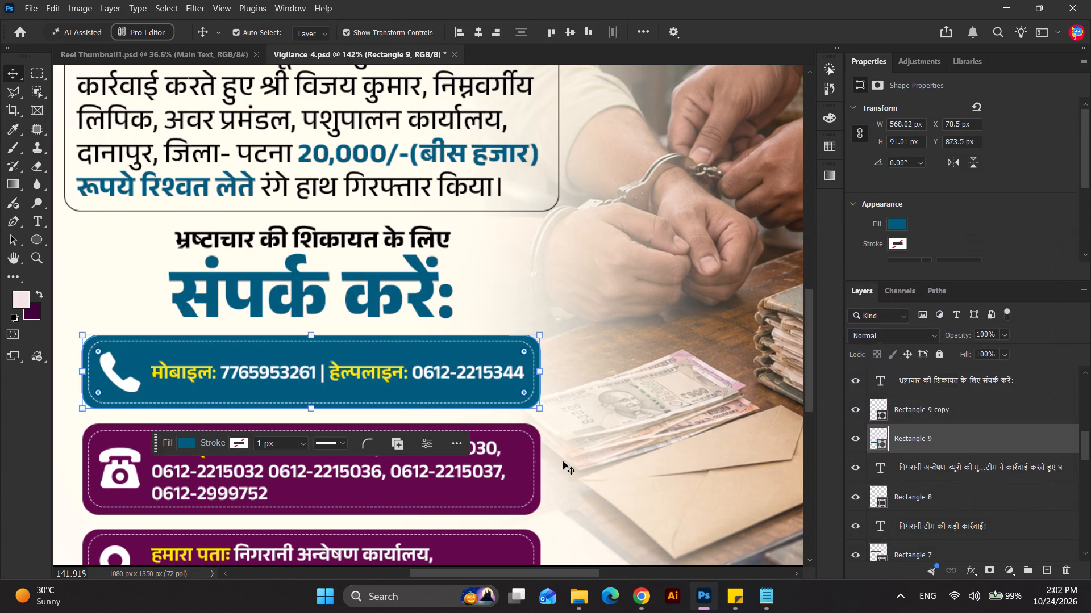
pyautogui.click(537, 463)
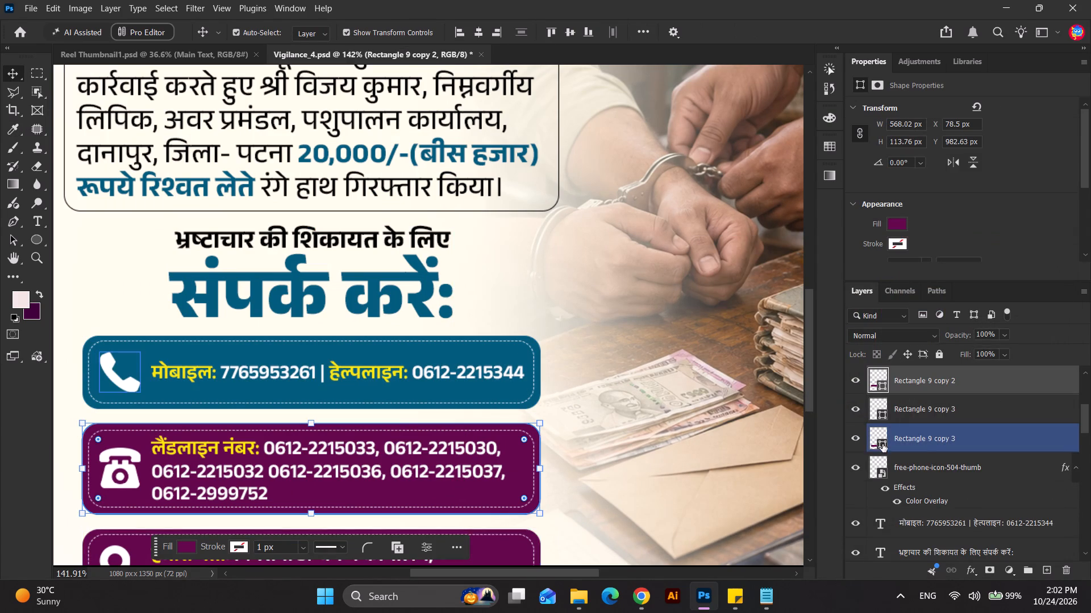
pyautogui.doubleClick(884, 385)
pyautogui.hotkey('ctrl', 'v')
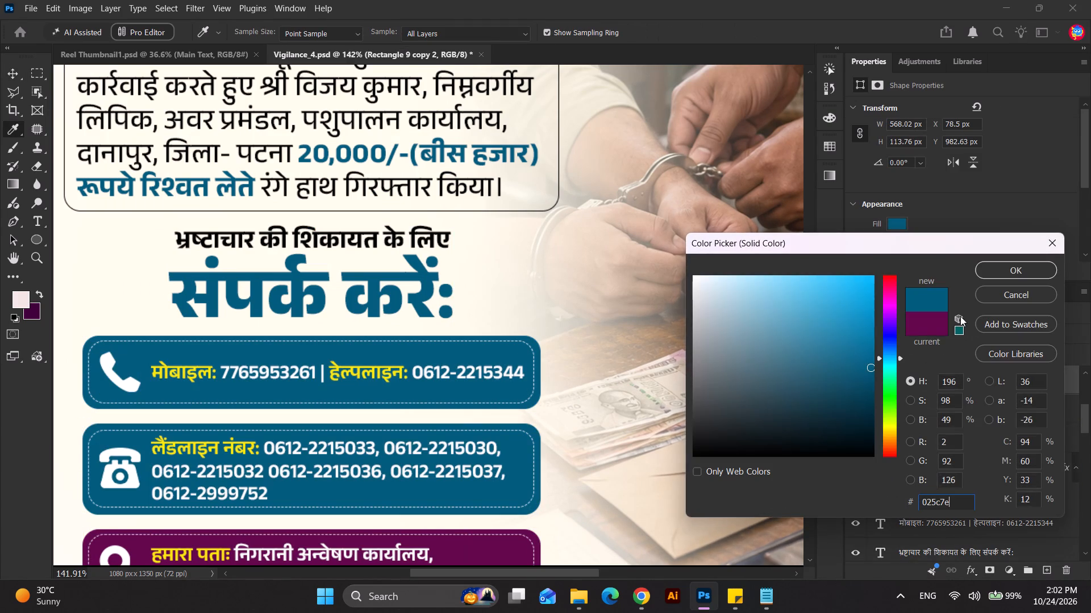
pyautogui.click(991, 272)
pyautogui.click(539, 541)
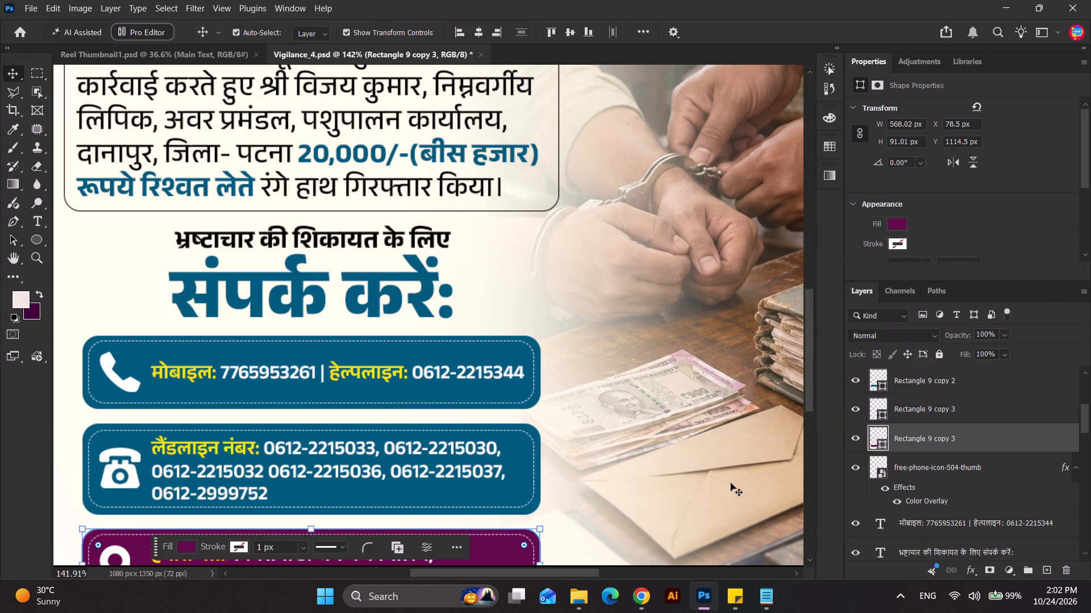
pyautogui.doubleClick(882, 446)
pyautogui.hotkey('ctrl', 'v')
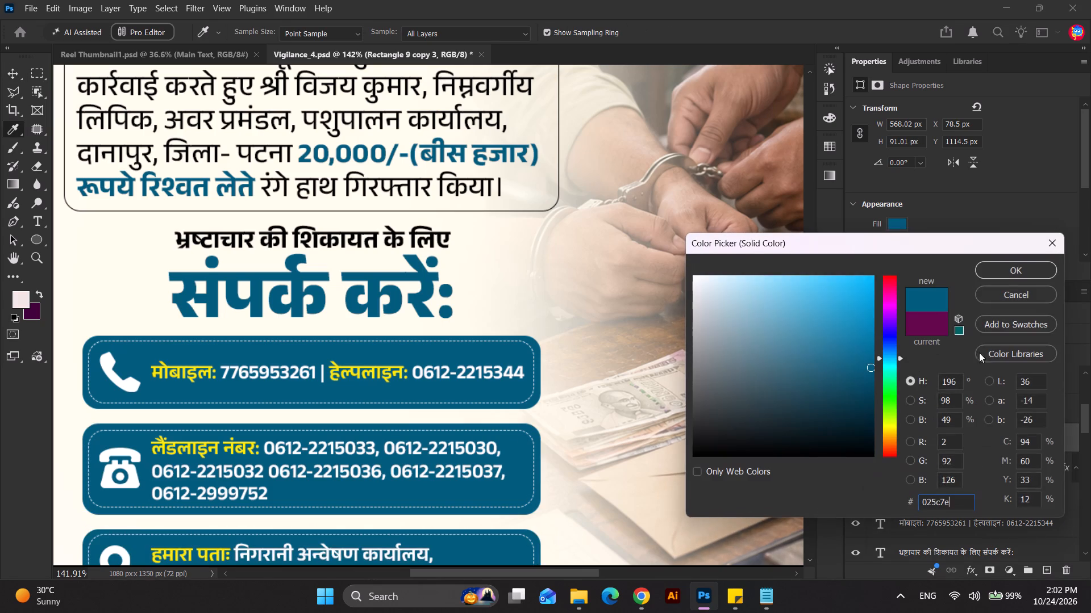
pyautogui.click(1001, 270)
# Switch to Notepad, shrink its window over the poster, and copy the landline numbers from the second text block.
pyautogui.scroll(-13, 432, 461)
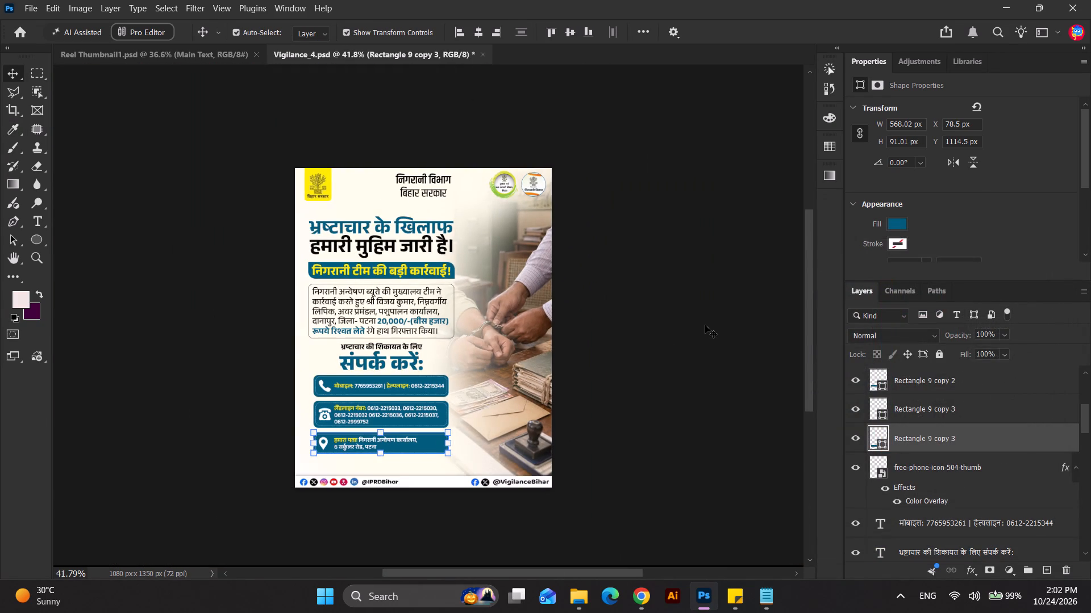
pyautogui.click(705, 325)
pyautogui.scroll(5, 522, 427)
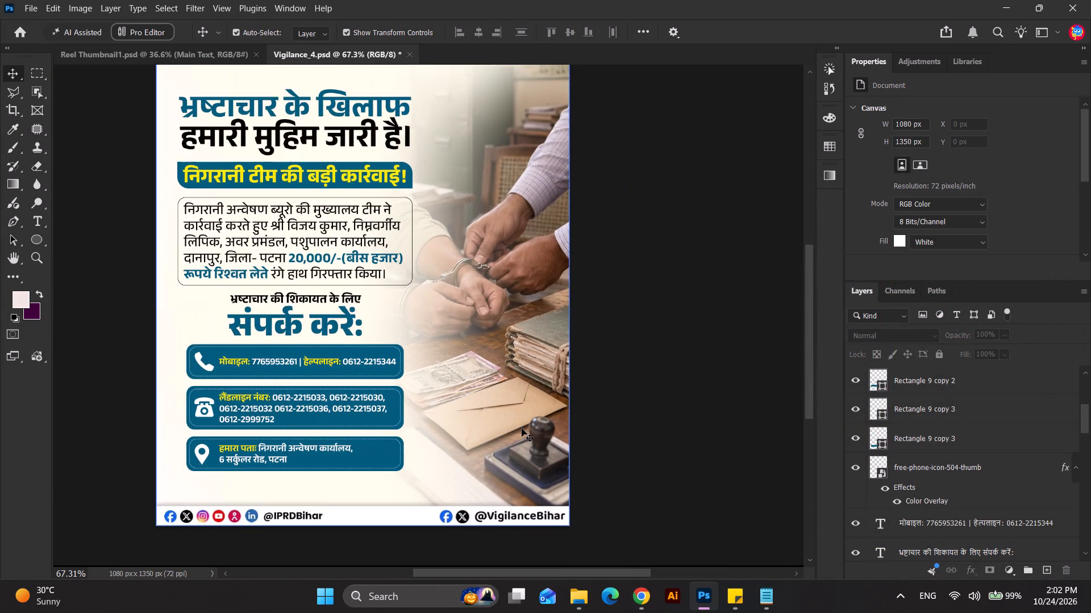
pyautogui.click(769, 598)
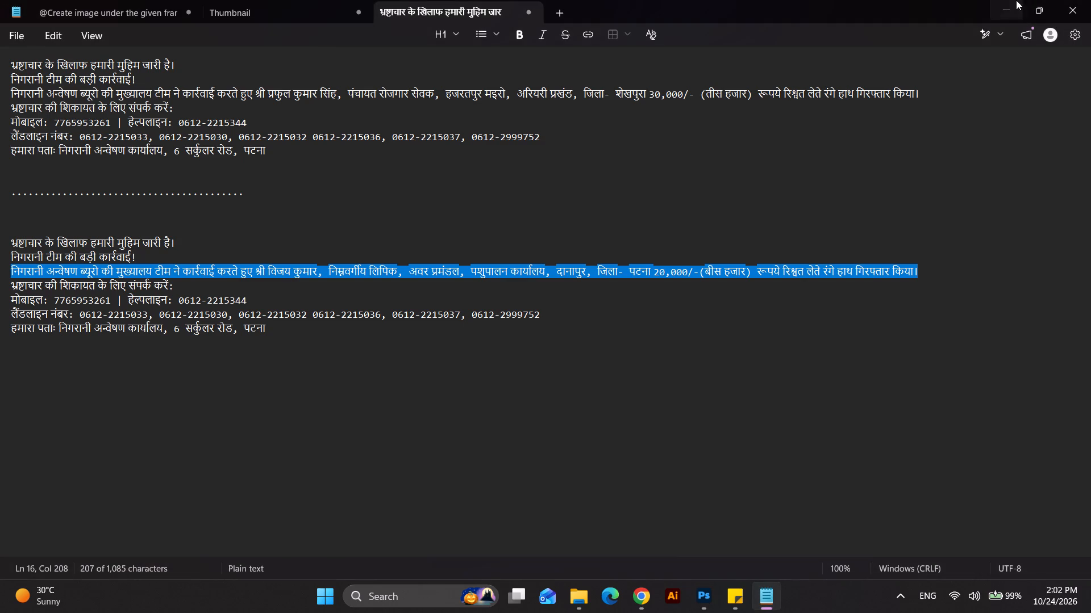
pyautogui.click(1038, 3)
pyautogui.scroll(-4, 798, 365)
pyautogui.click(776, 433)
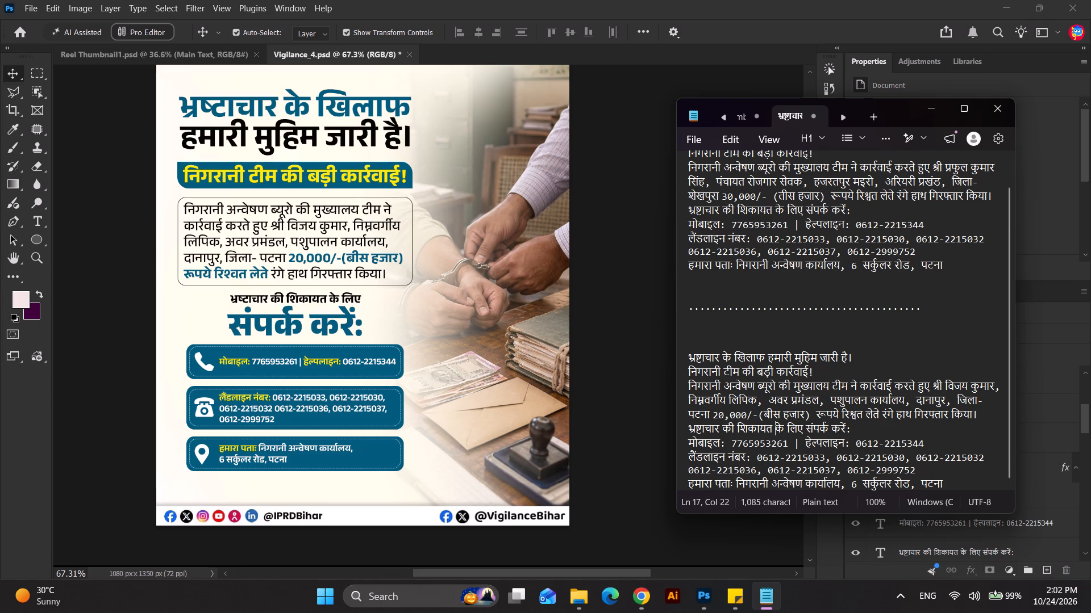
pyautogui.moveTo(756, 457); pyautogui.dragTo(917, 469)
pyautogui.hotkey('ctrl', 'c')
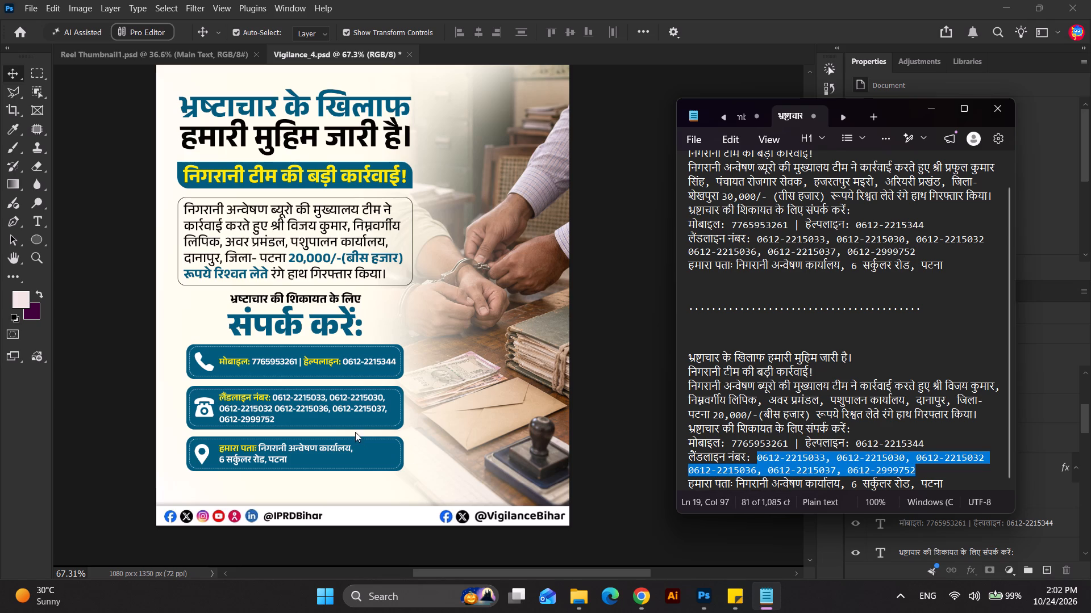
# Back in Photoshop, replace the numbers after लैंडलाइन नंबर: with the copied ones and break the text into three lines within the box.
pyautogui.doubleClick(355, 410)
pyautogui.doubleClick(278, 401)
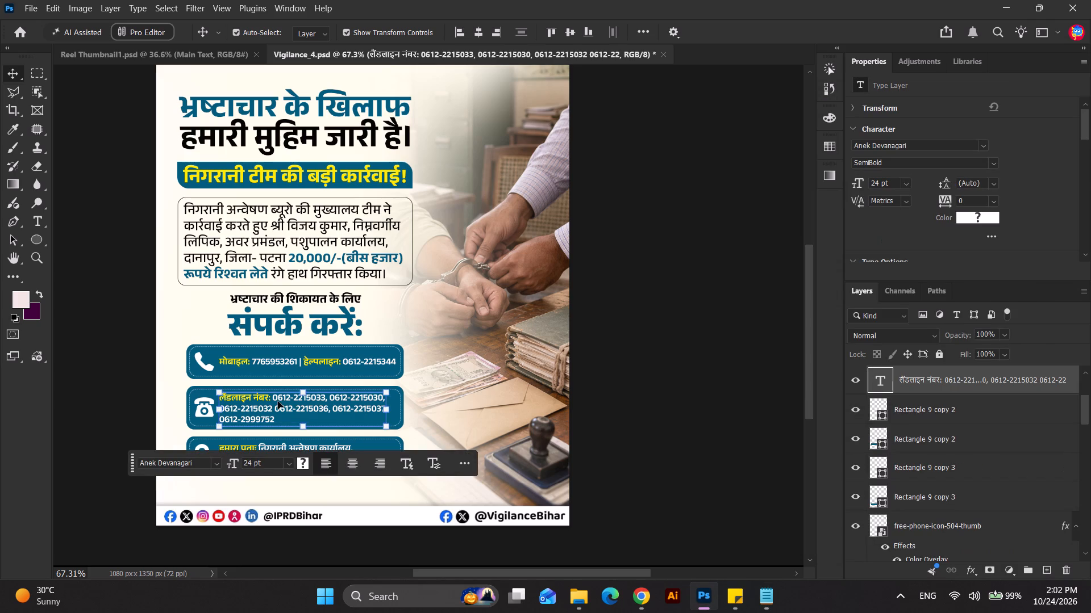
pyautogui.moveTo(273, 400); pyautogui.dragTo(284, 422)
pyautogui.hotkey('ctrl', 'v')
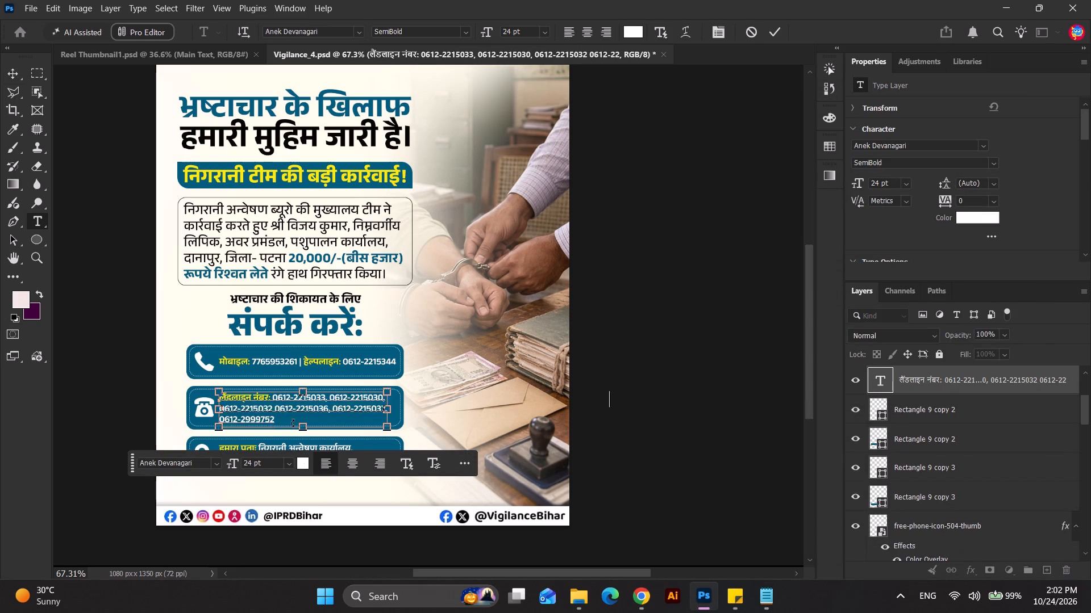
pyautogui.click(388, 400)
pyautogui.press('BackSpace')
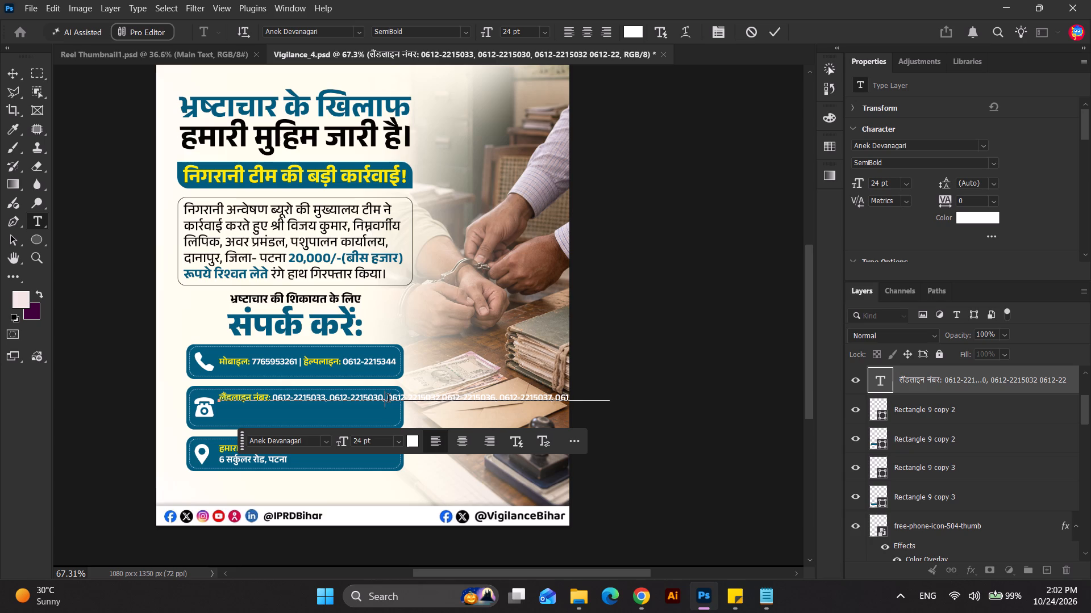
pyautogui.press('Return')
pyautogui.click(390, 408)
pyautogui.press('BackSpace')
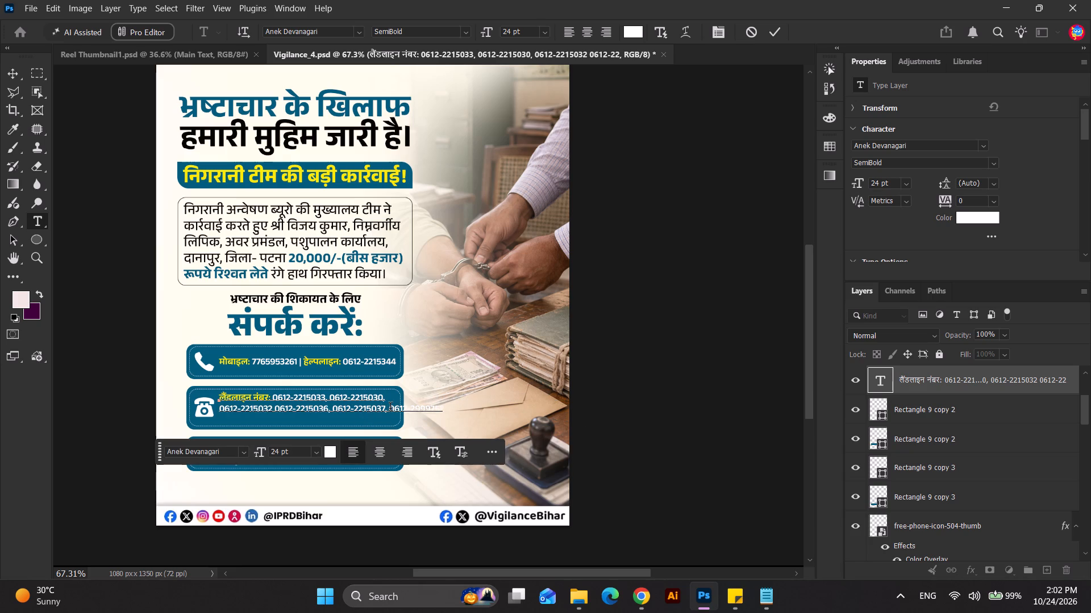
pyautogui.press('Return')
pyautogui.click(778, 30)
pyautogui.click(710, 325)
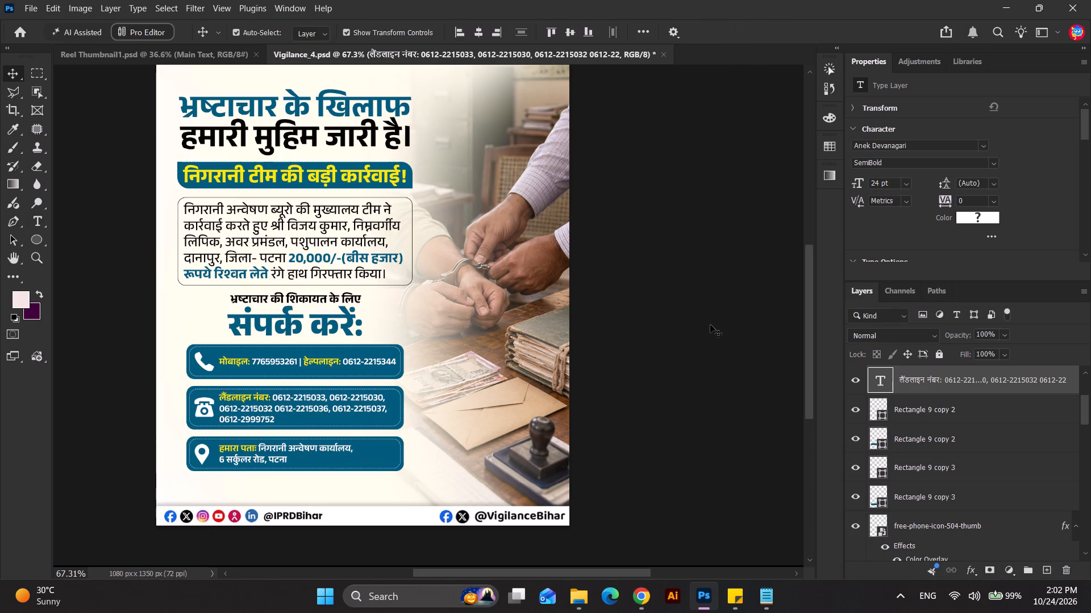
# Check the poster against the second text block in Notepad, and save the Vigilance_4 document in Photoshop.
pyautogui.hotkey('alt', 'Tab')
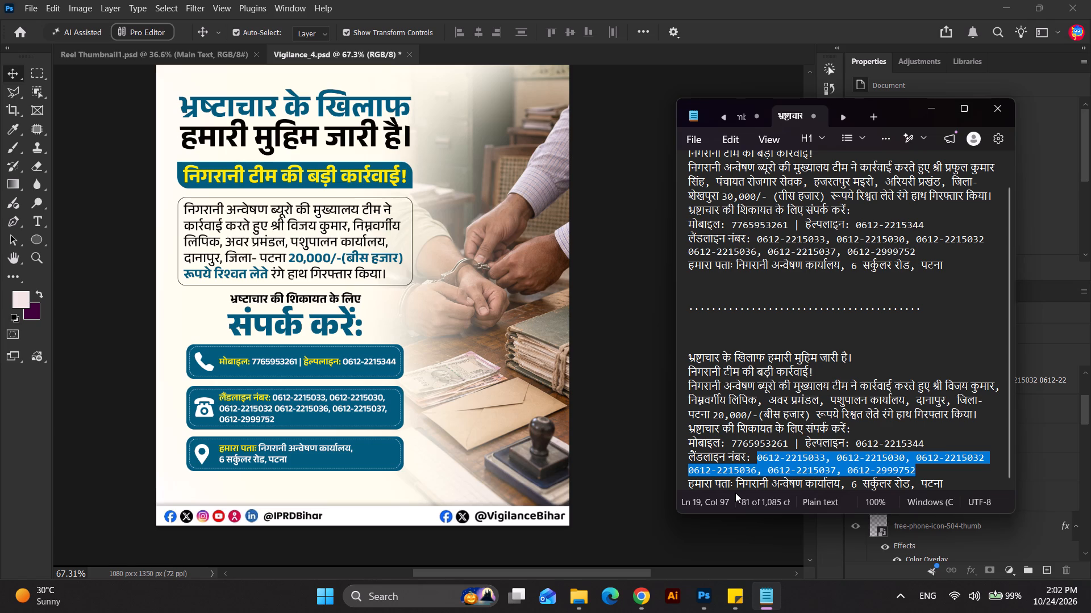
pyautogui.scroll(-4, 754, 465)
pyautogui.click(607, 429)
pyautogui.scroll(-6, 607, 429)
pyautogui.click(601, 421)
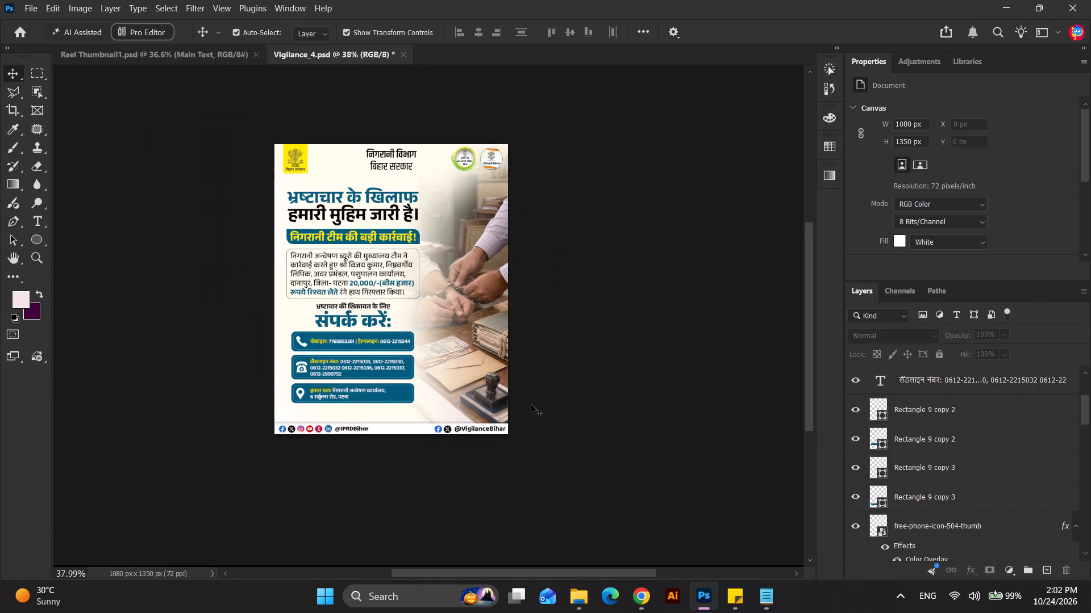
pyautogui.keyDown('ctrl'); pyautogui.scroll(3, 251, 262); pyautogui.keyUp('ctrl')
pyautogui.hotkey('ctrl', 's')
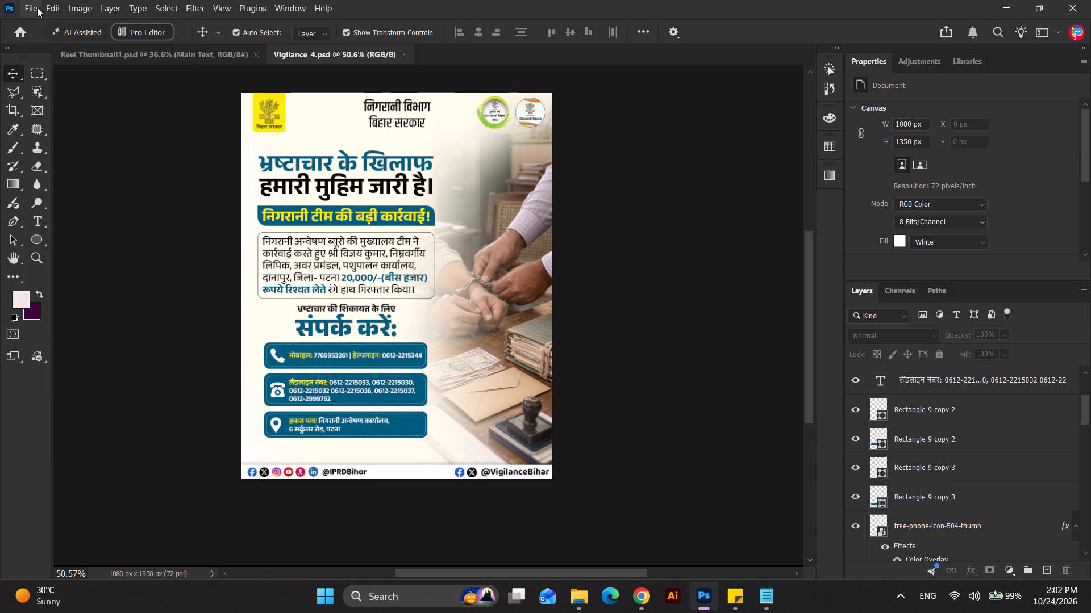
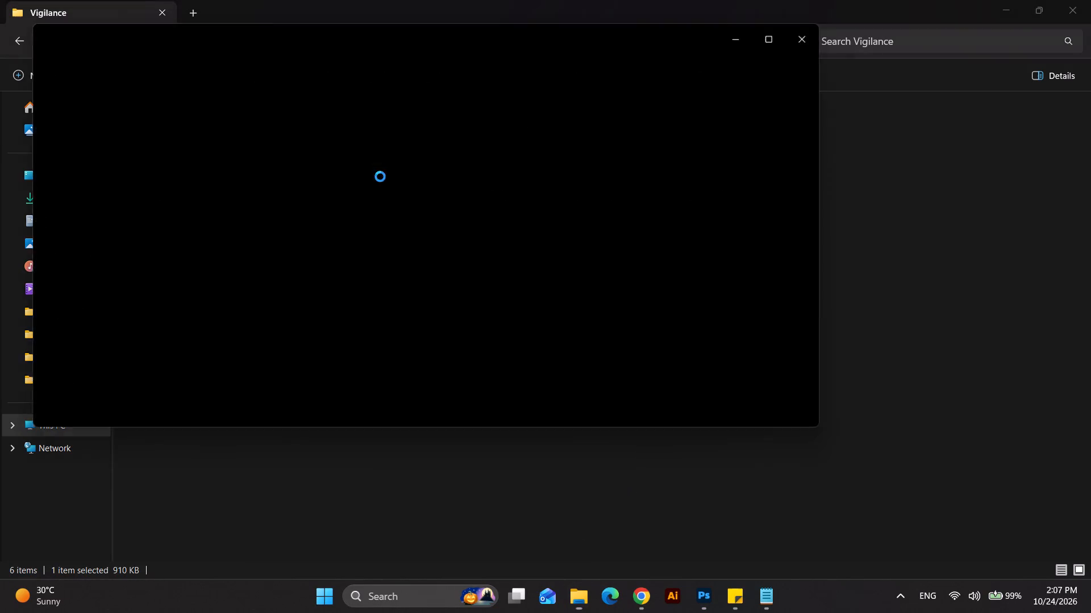
# Close the preview of the Vigilance_3 copy image and clear the file selection in the Vigilance folder.
pyautogui.click(822, 32)
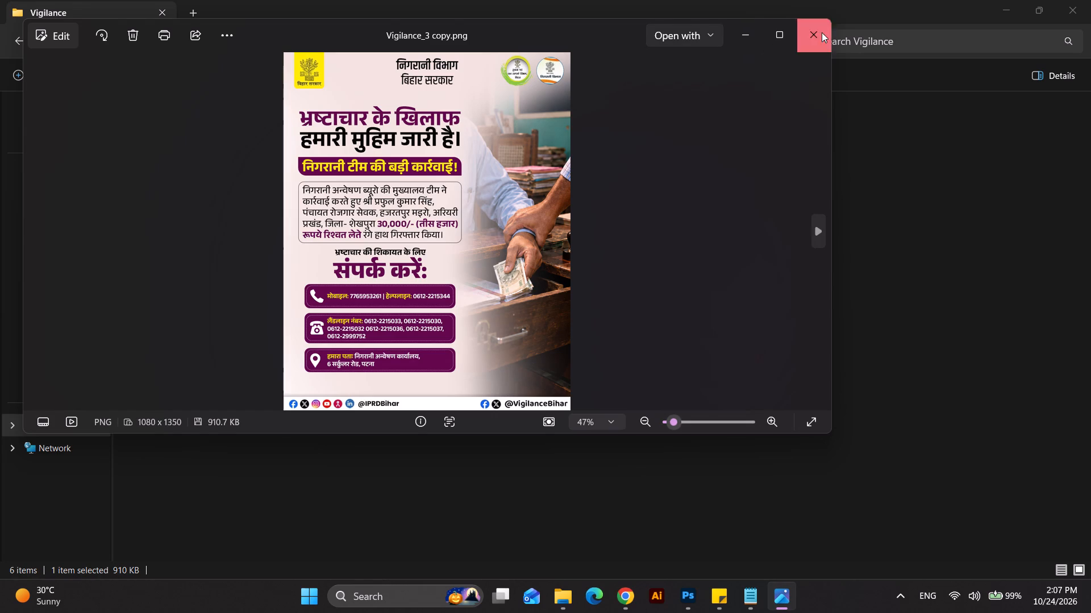
pyautogui.click(697, 398)
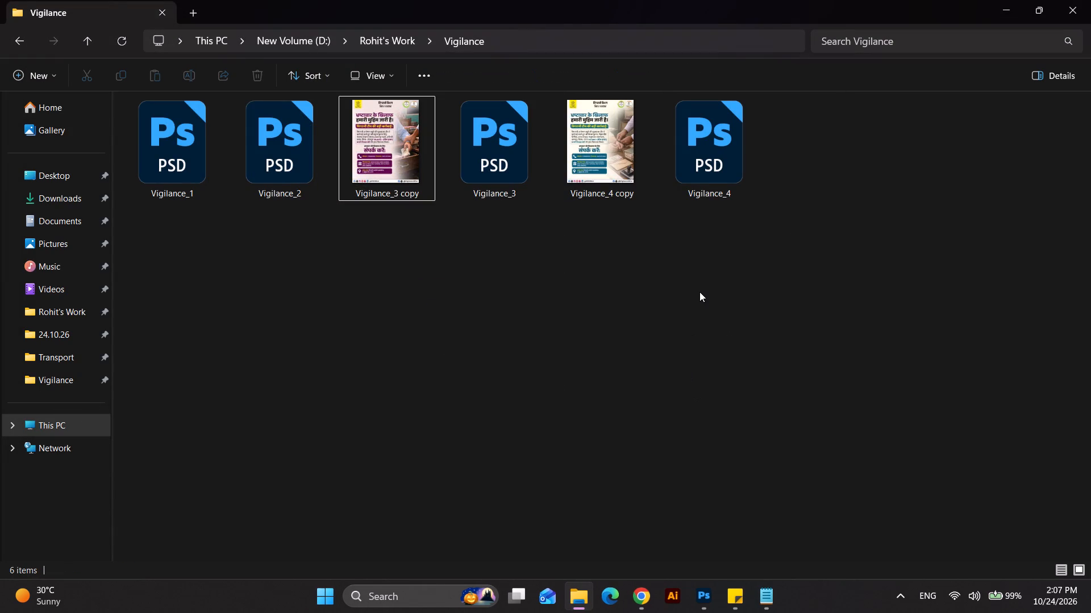